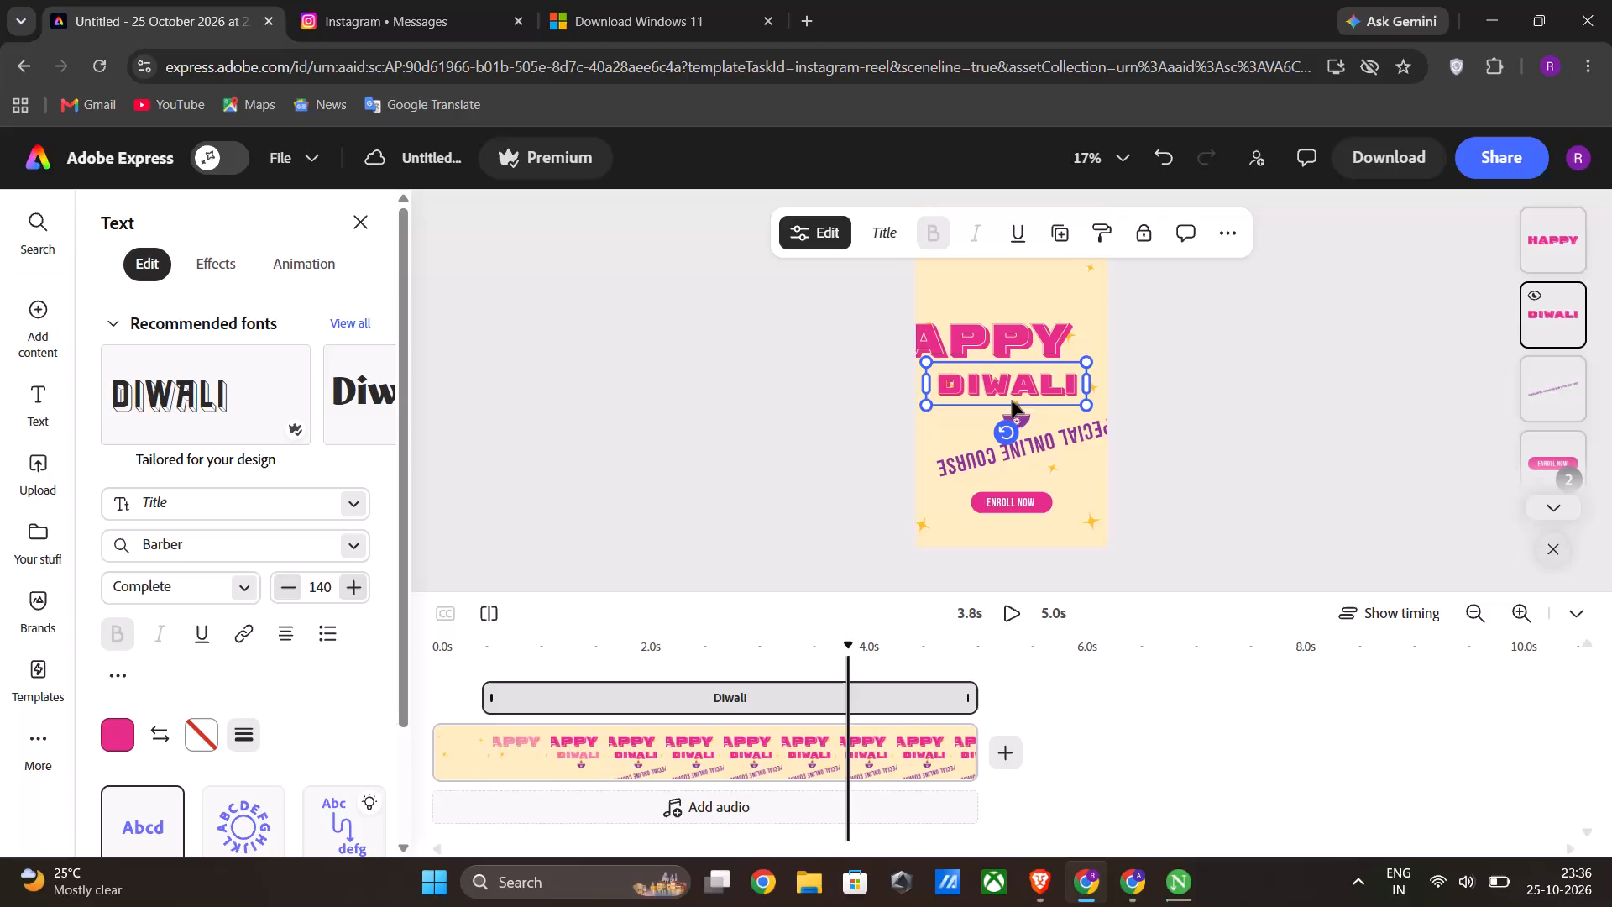
# Move the HAPPY heading up above DIWALI and scale it down to font size 121 so it fits the page.
pyautogui.moveTo(1024, 342); pyautogui.dragTo(1043, 331)
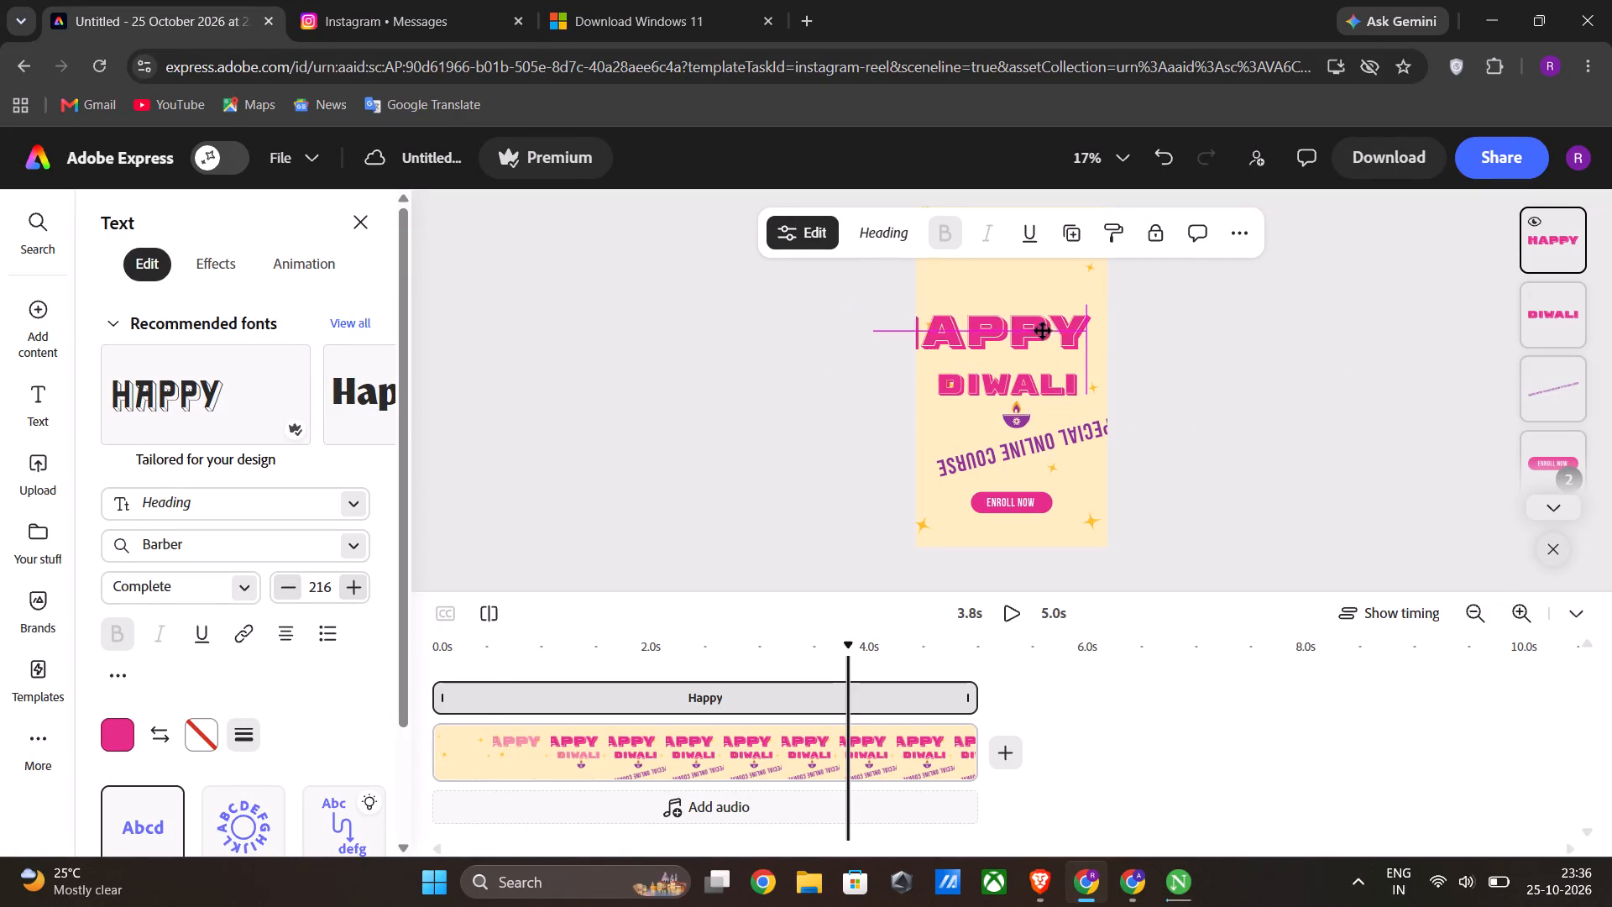
pyautogui.moveTo(1043, 331); pyautogui.dragTo(1057, 304)
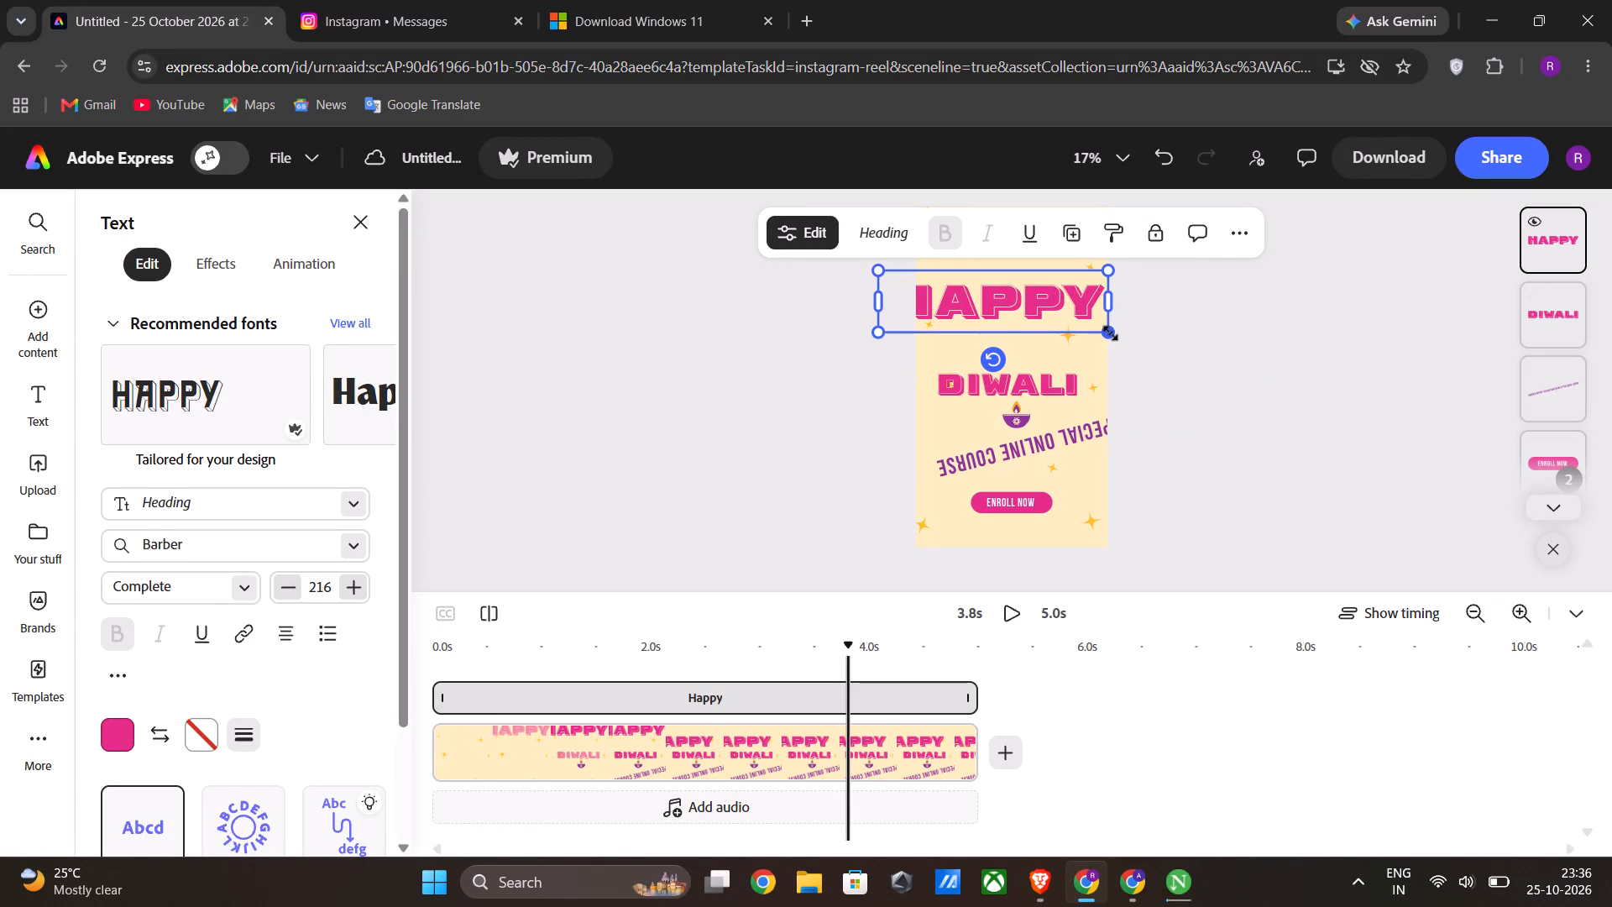
pyautogui.moveTo(1110, 333); pyautogui.dragTo(1012, 326)
pyautogui.moveTo(963, 296); pyautogui.dragTo(1013, 307)
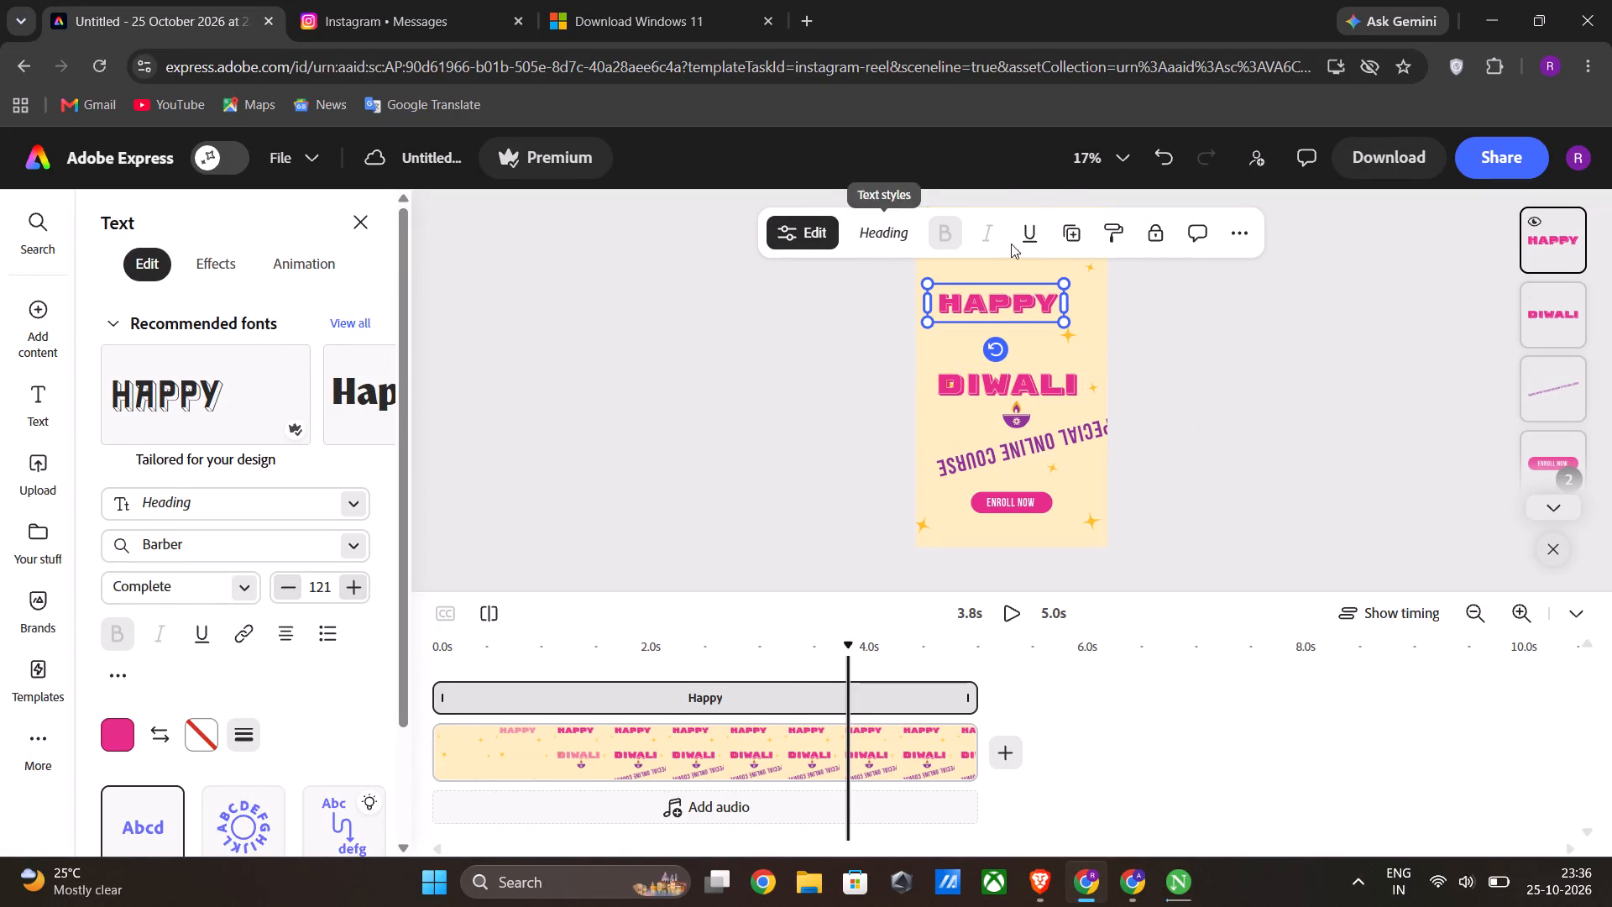
# Resize the page to a custom size of 2080 px wide by 2920 px high.
pyautogui.click(1216, 397)
pyautogui.click(1052, 237)
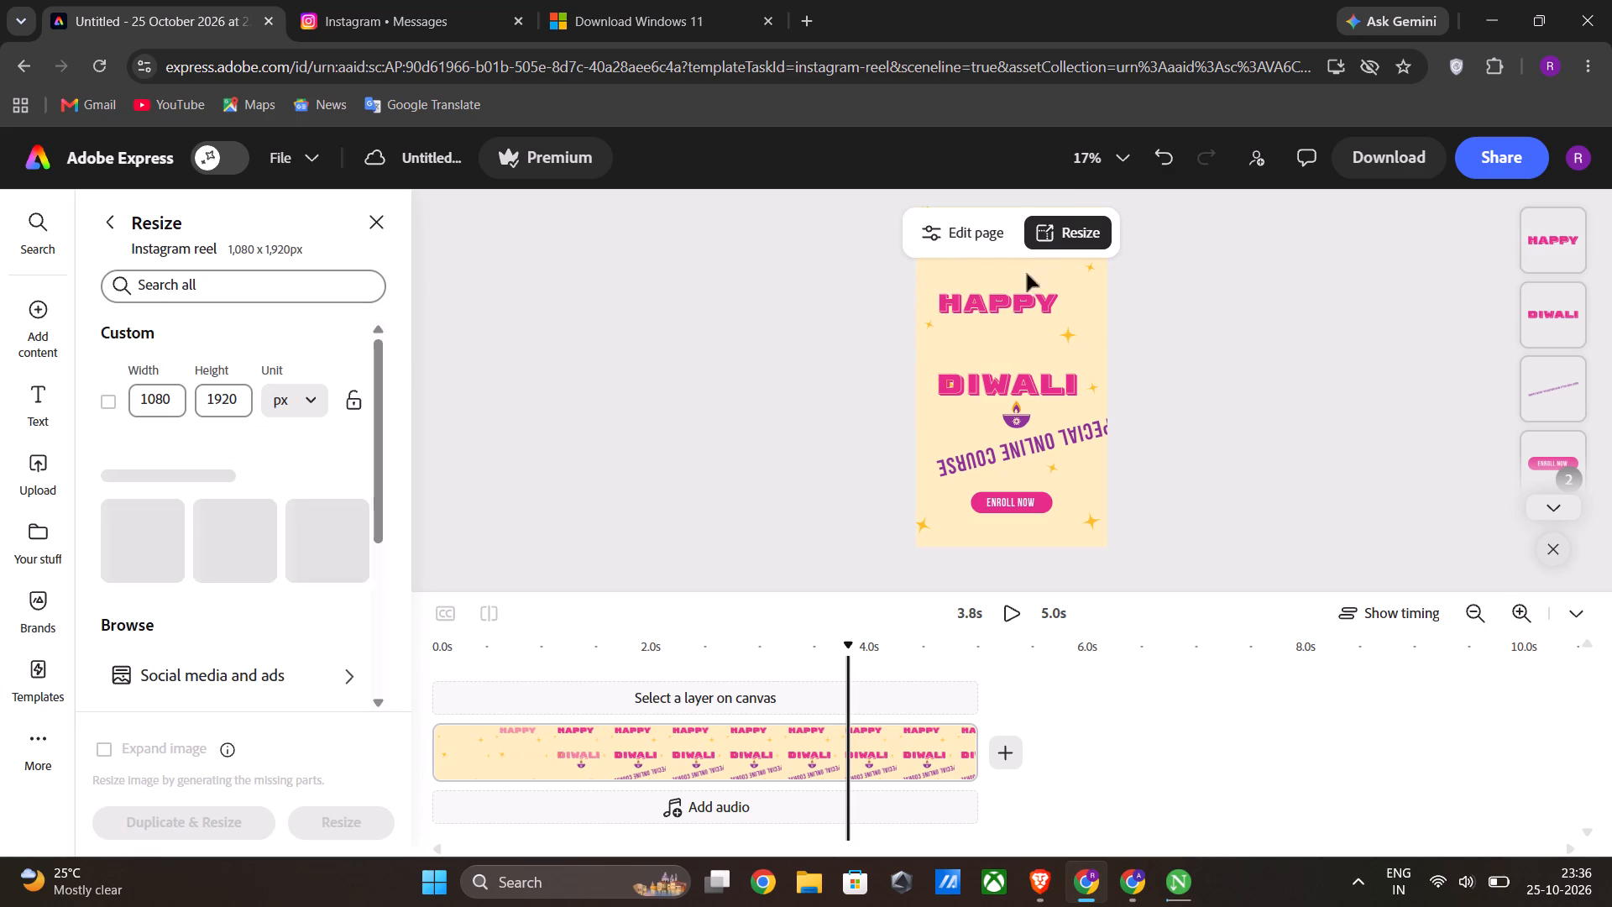
pyautogui.click(186, 398)
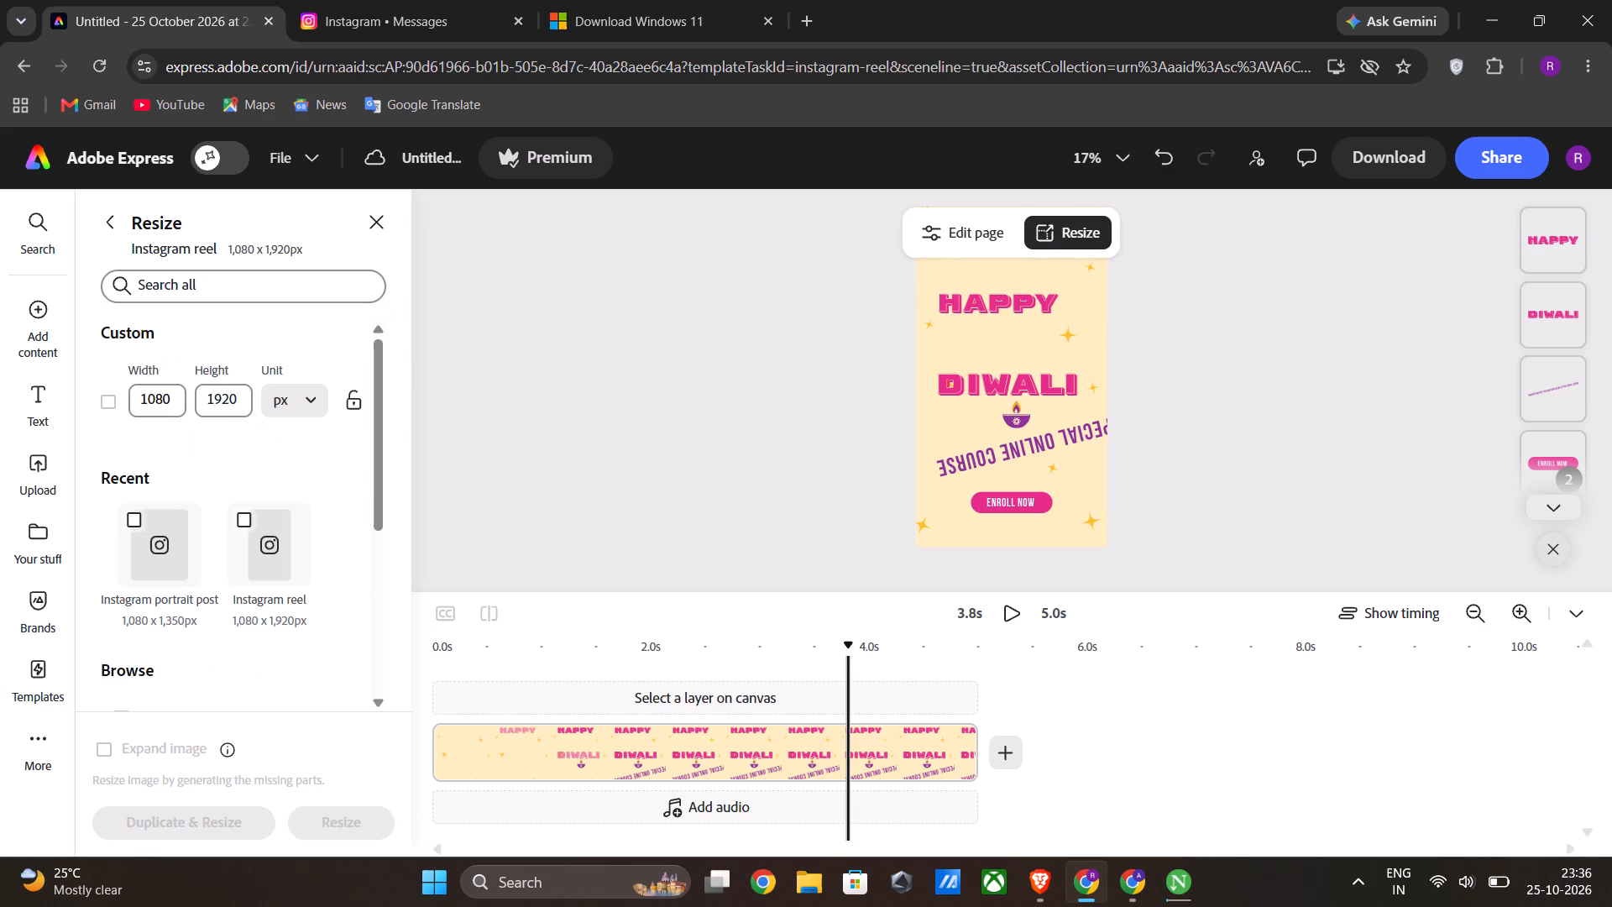
pyautogui.click(171, 397)
pyautogui.press('Left')
pyautogui.press('Left')
pyautogui.press('Left')
pyautogui.press('BackSpace')
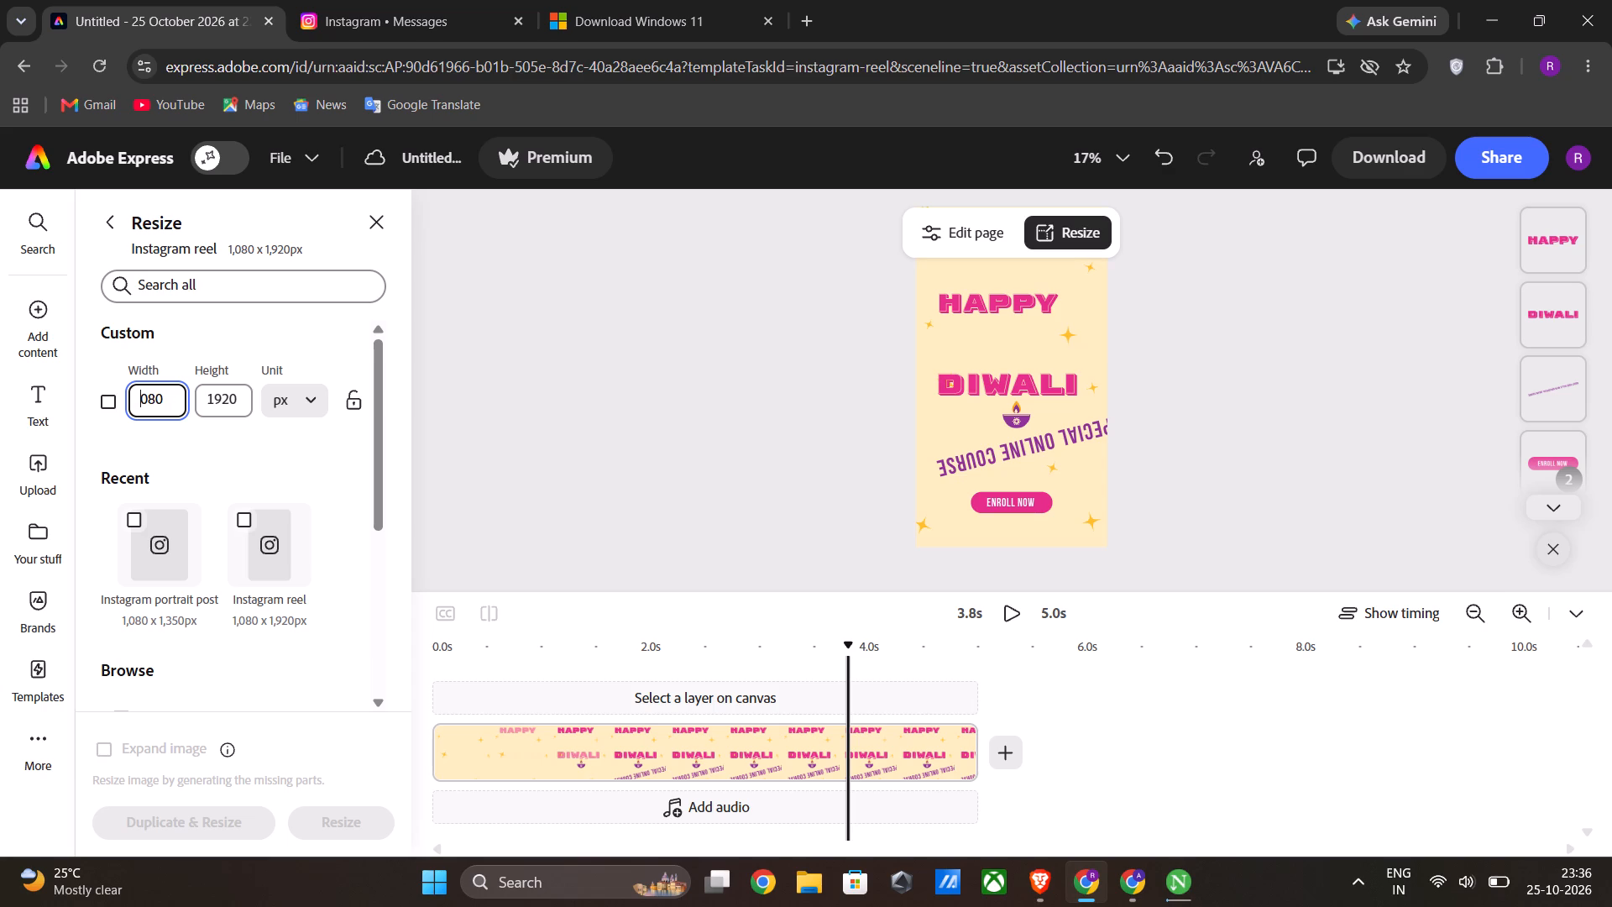
pyautogui.press('2')
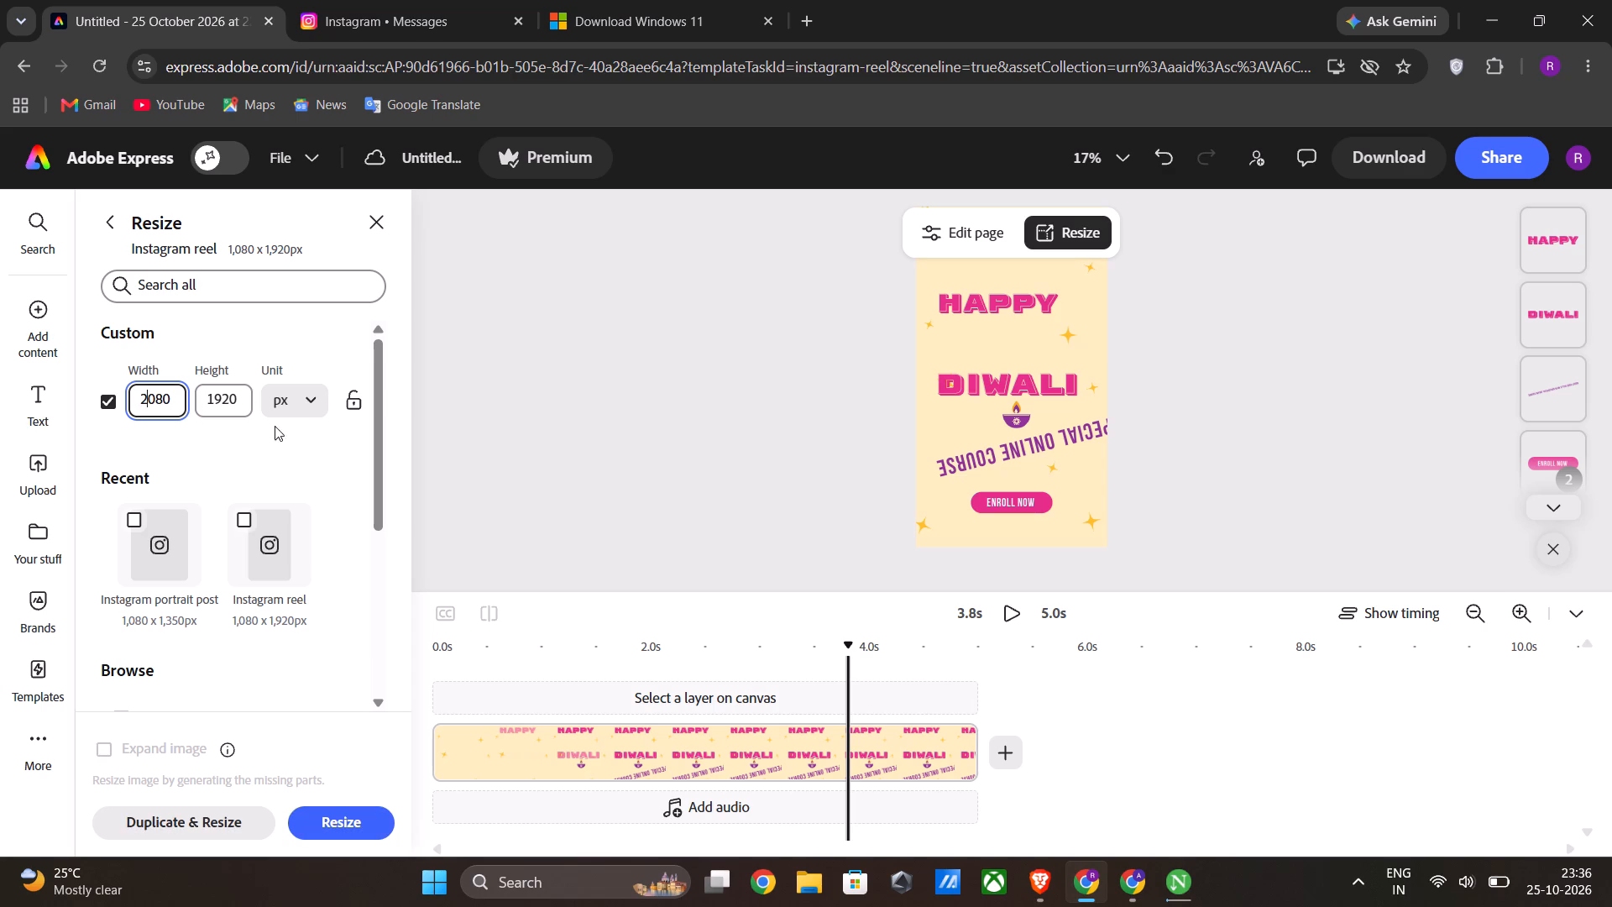
pyautogui.click(212, 394)
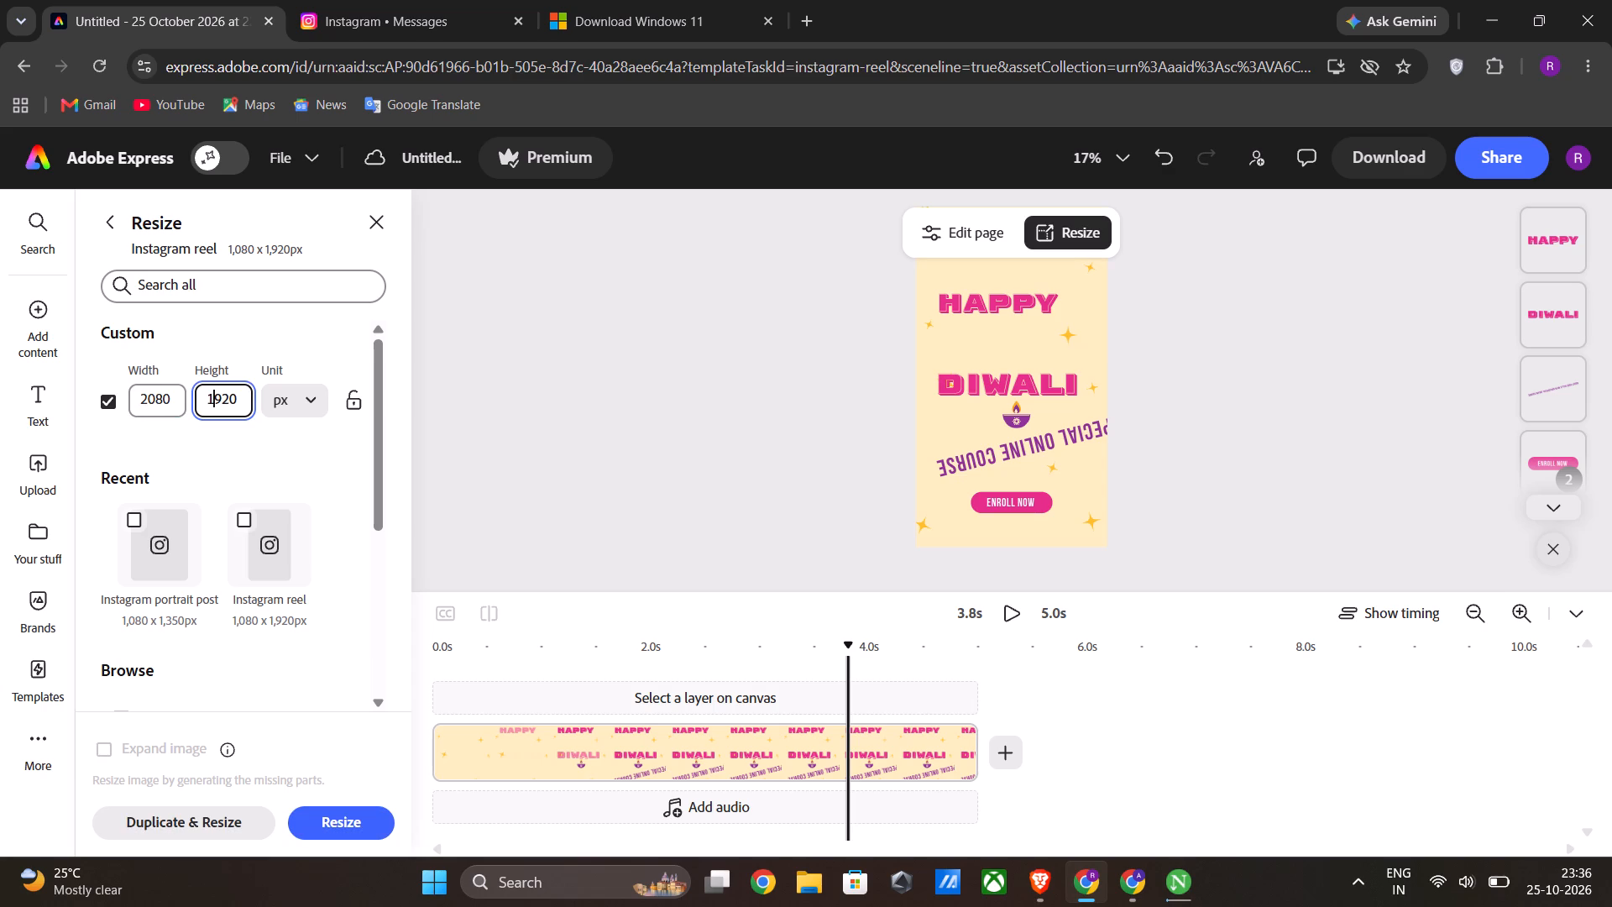
pyautogui.press('BackSpace')
pyautogui.press('2')
pyautogui.click(338, 831)
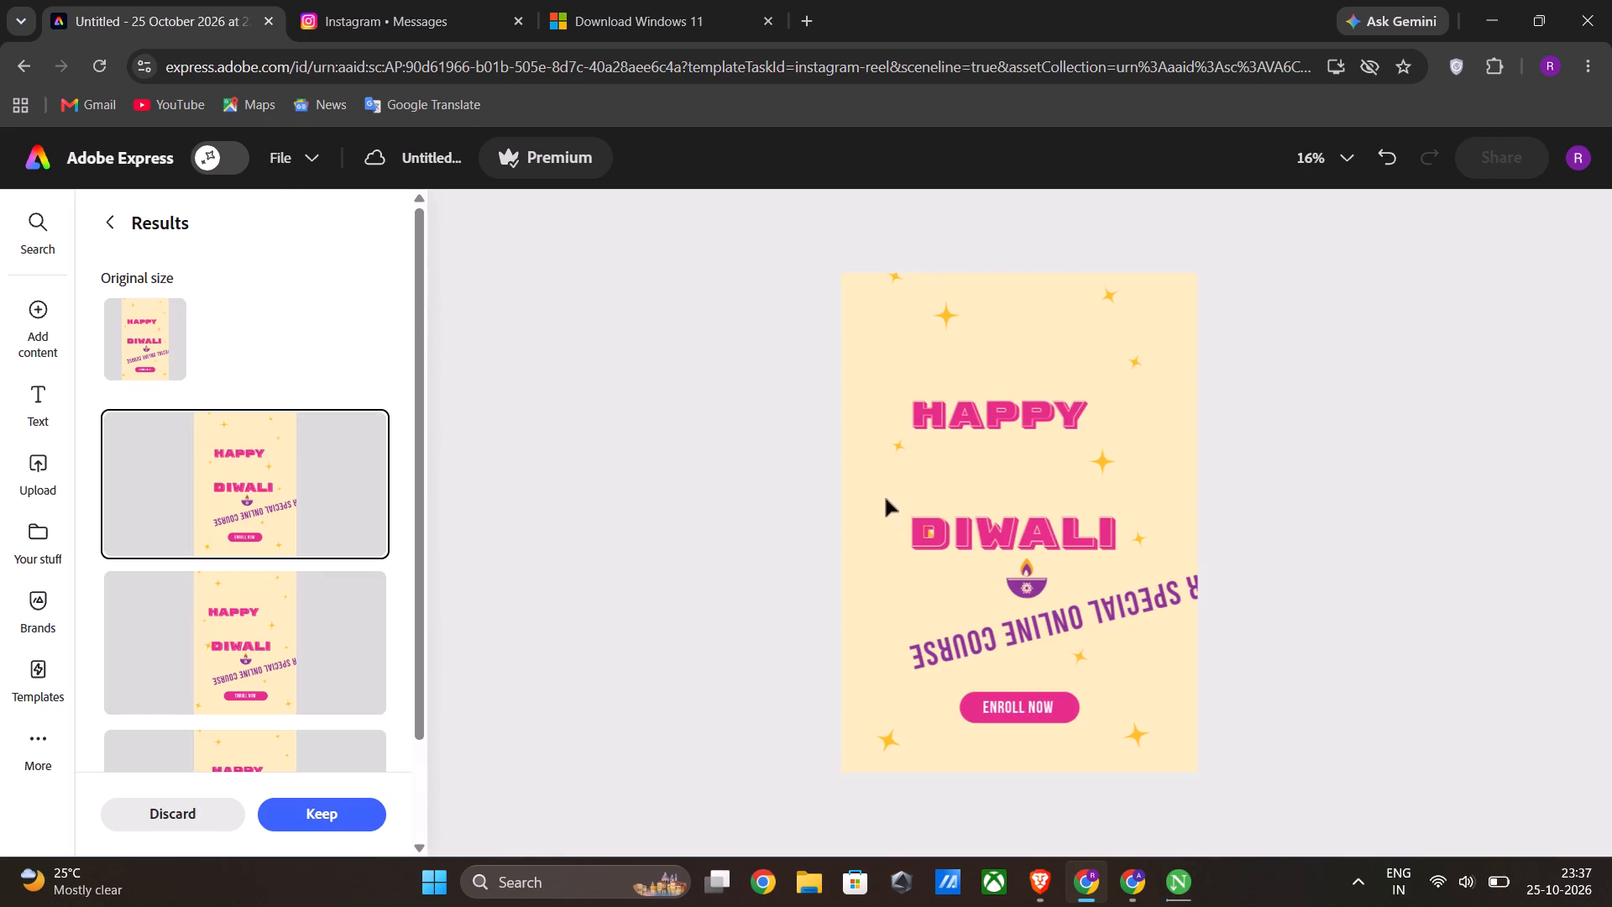
# Keep the first suggested layout from the resize results and dismiss the feedback request.
pyautogui.scroll(-4, 980, 453)
pyautogui.scroll(6, 969, 439)
pyautogui.scroll(-1, 919, 439)
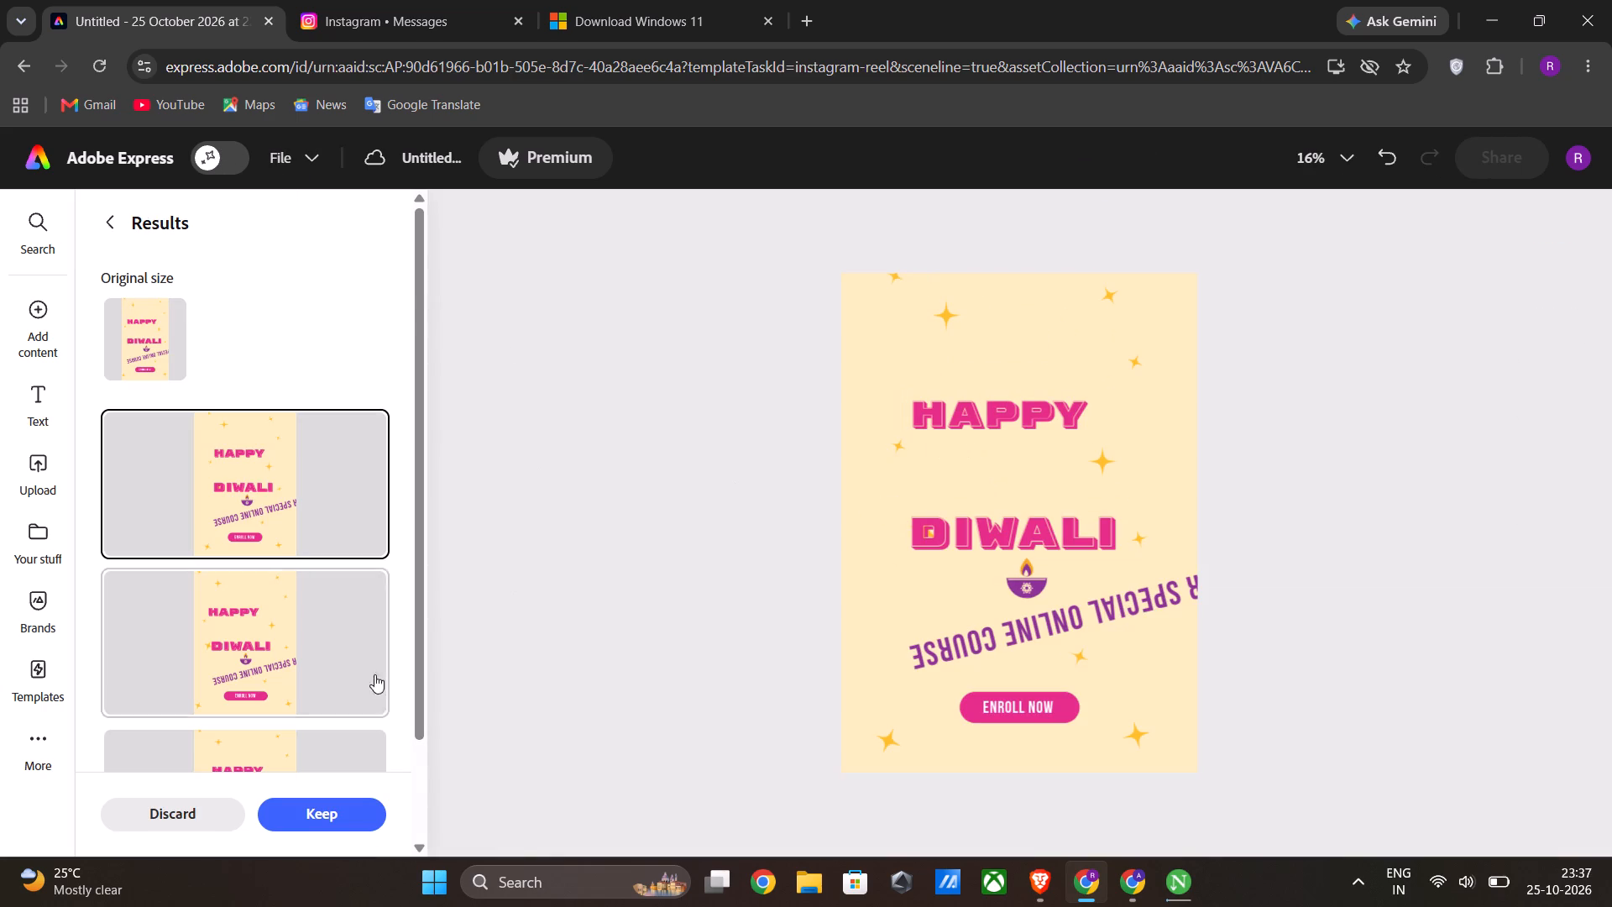
pyautogui.click(299, 803)
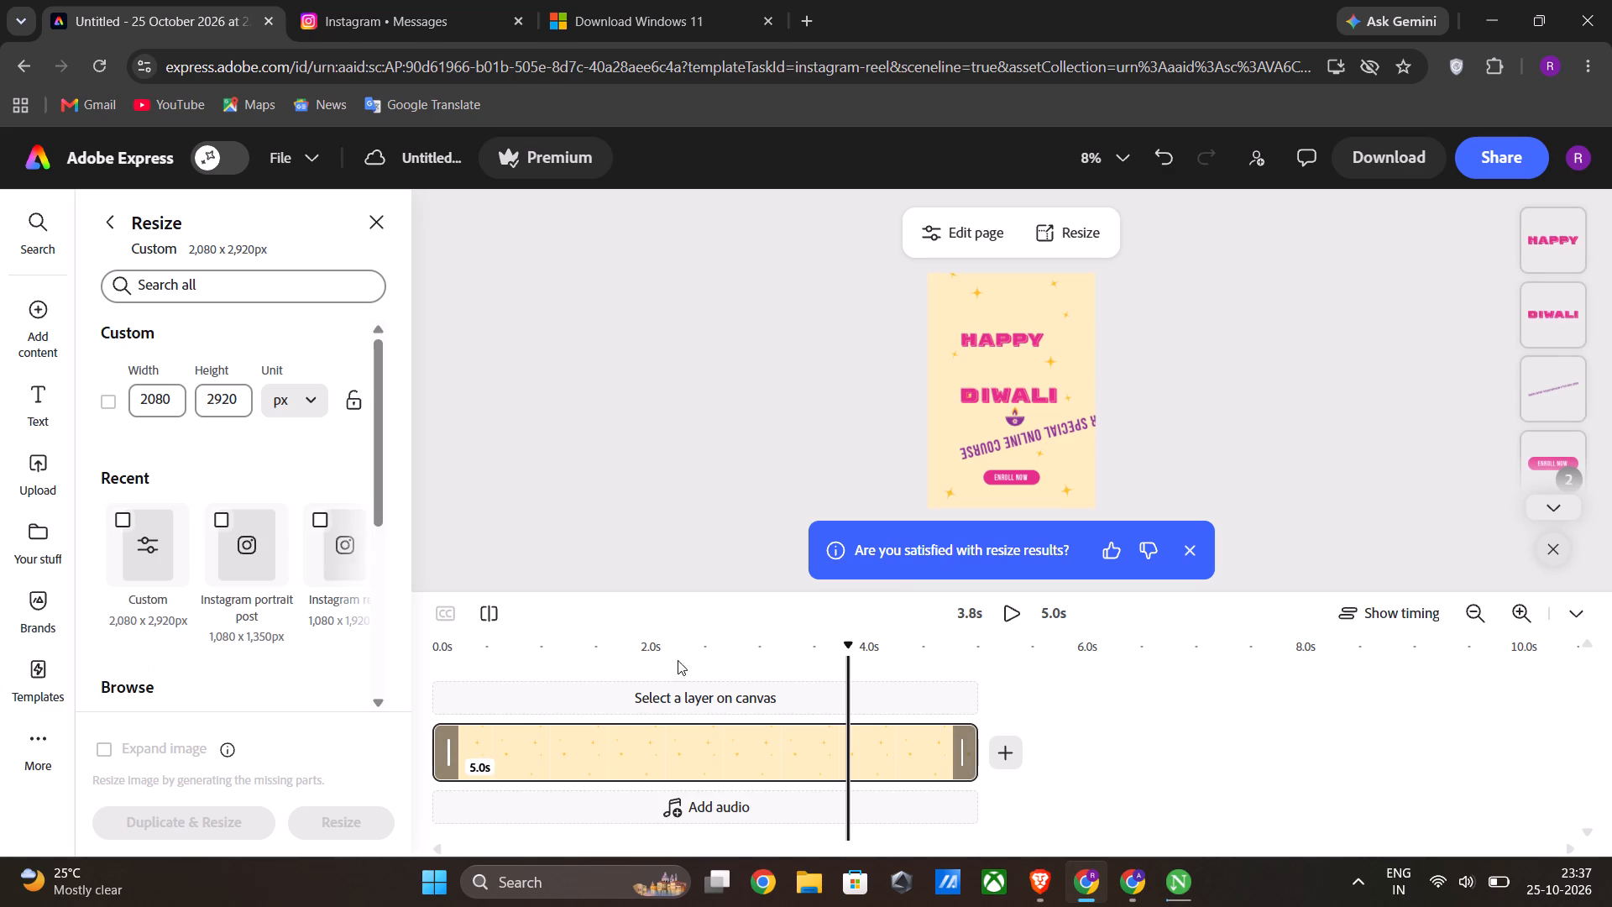
pyautogui.click(1194, 545)
# Play the scene to preview its animation.
pyautogui.click(1012, 616)
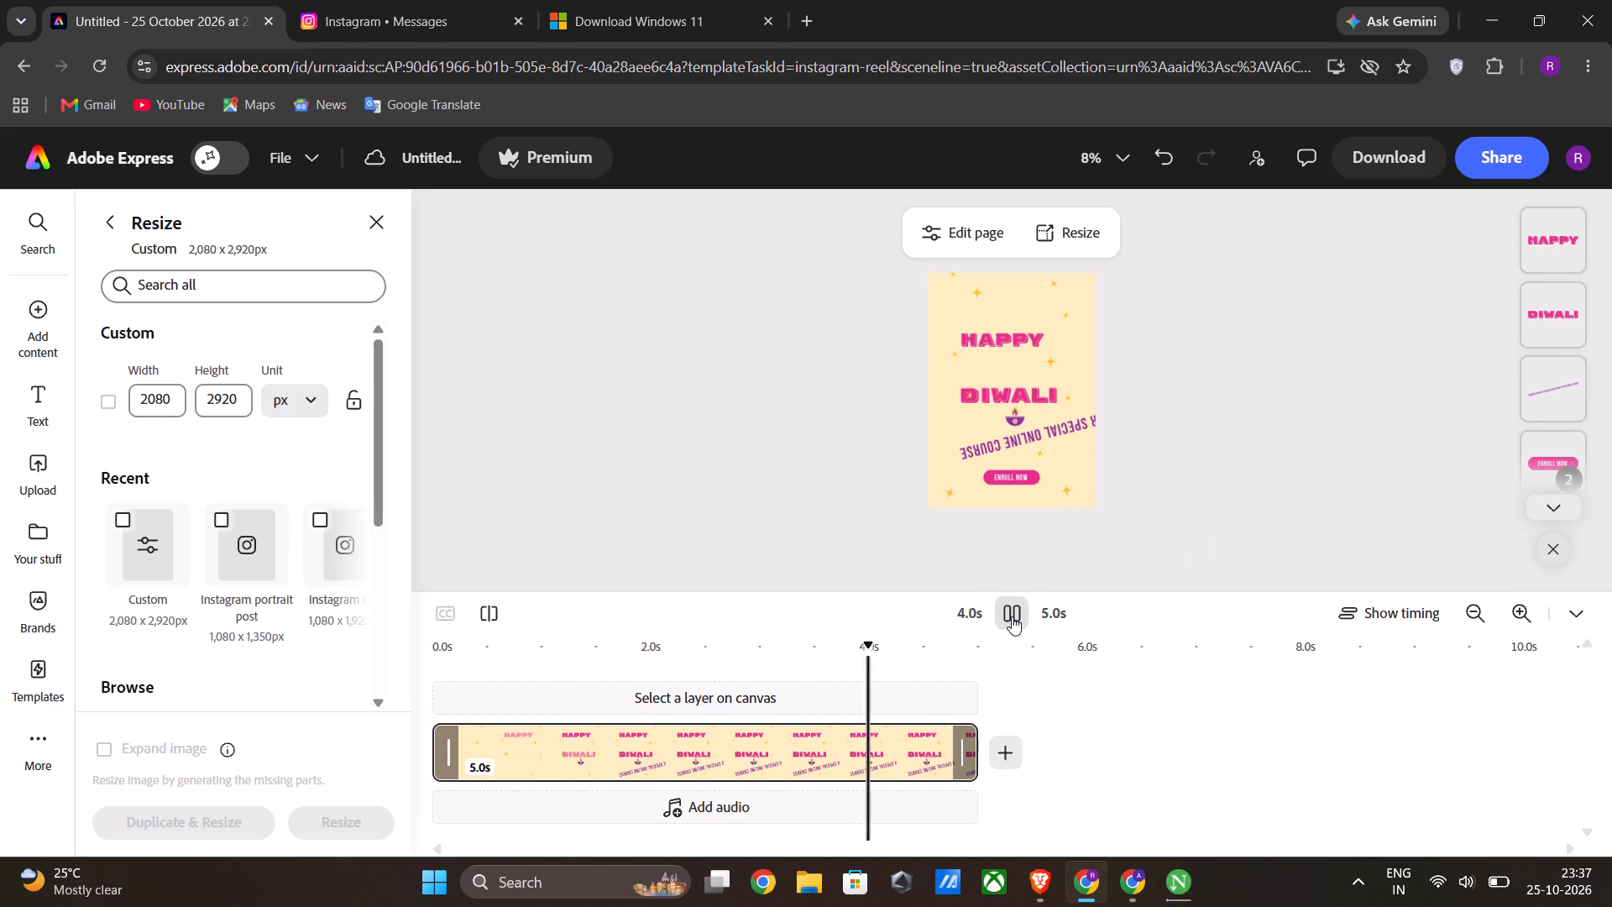
pyautogui.click(1012, 616)
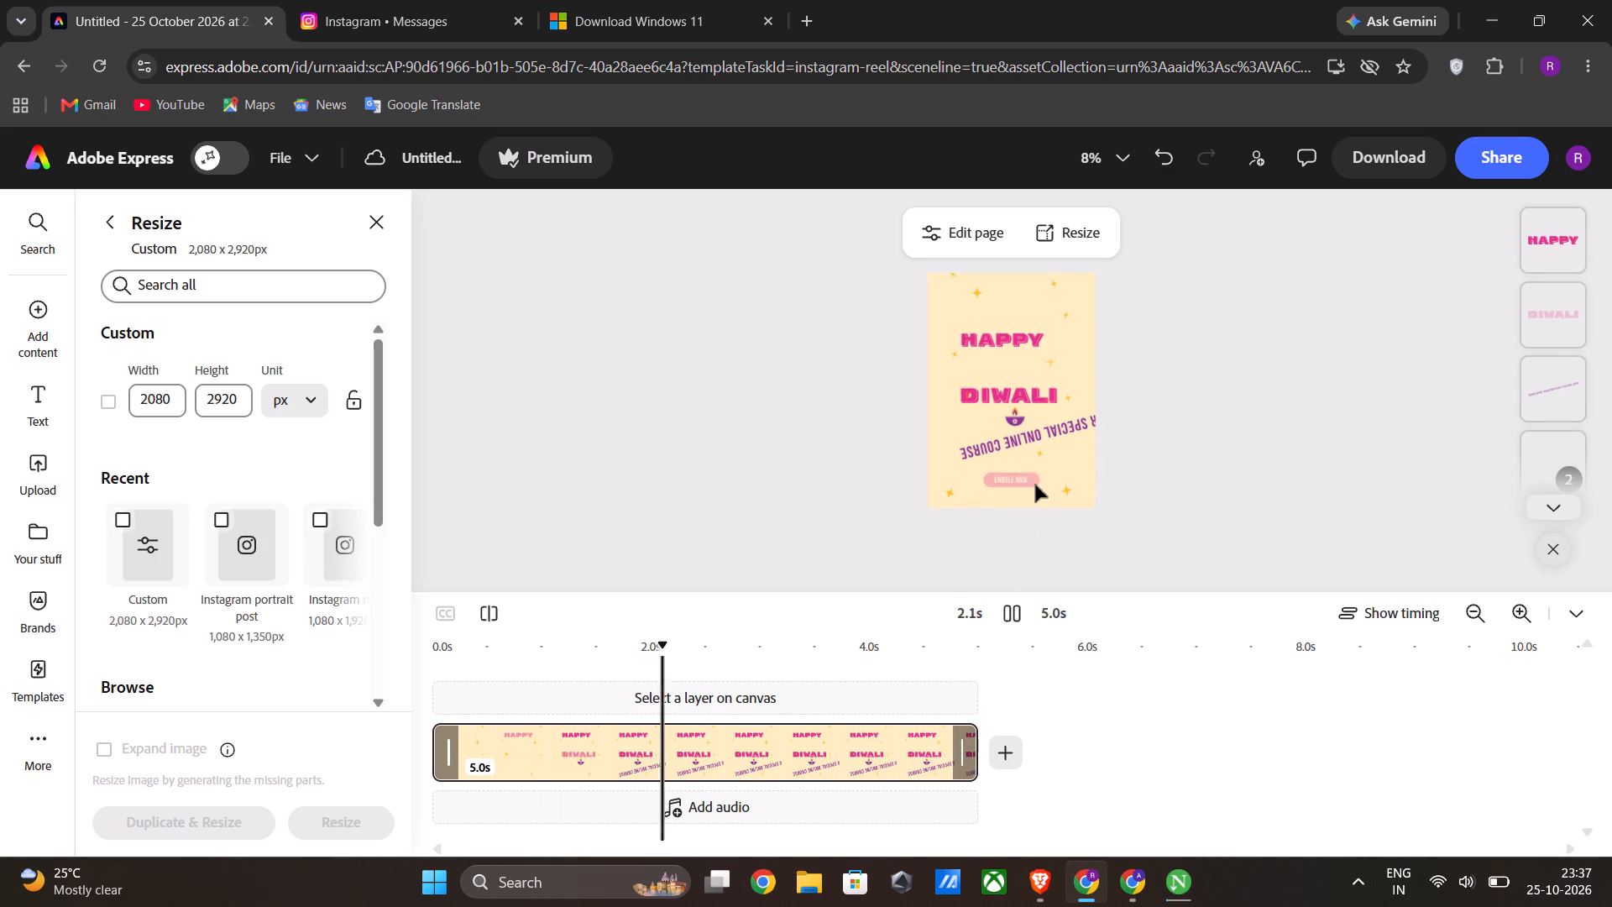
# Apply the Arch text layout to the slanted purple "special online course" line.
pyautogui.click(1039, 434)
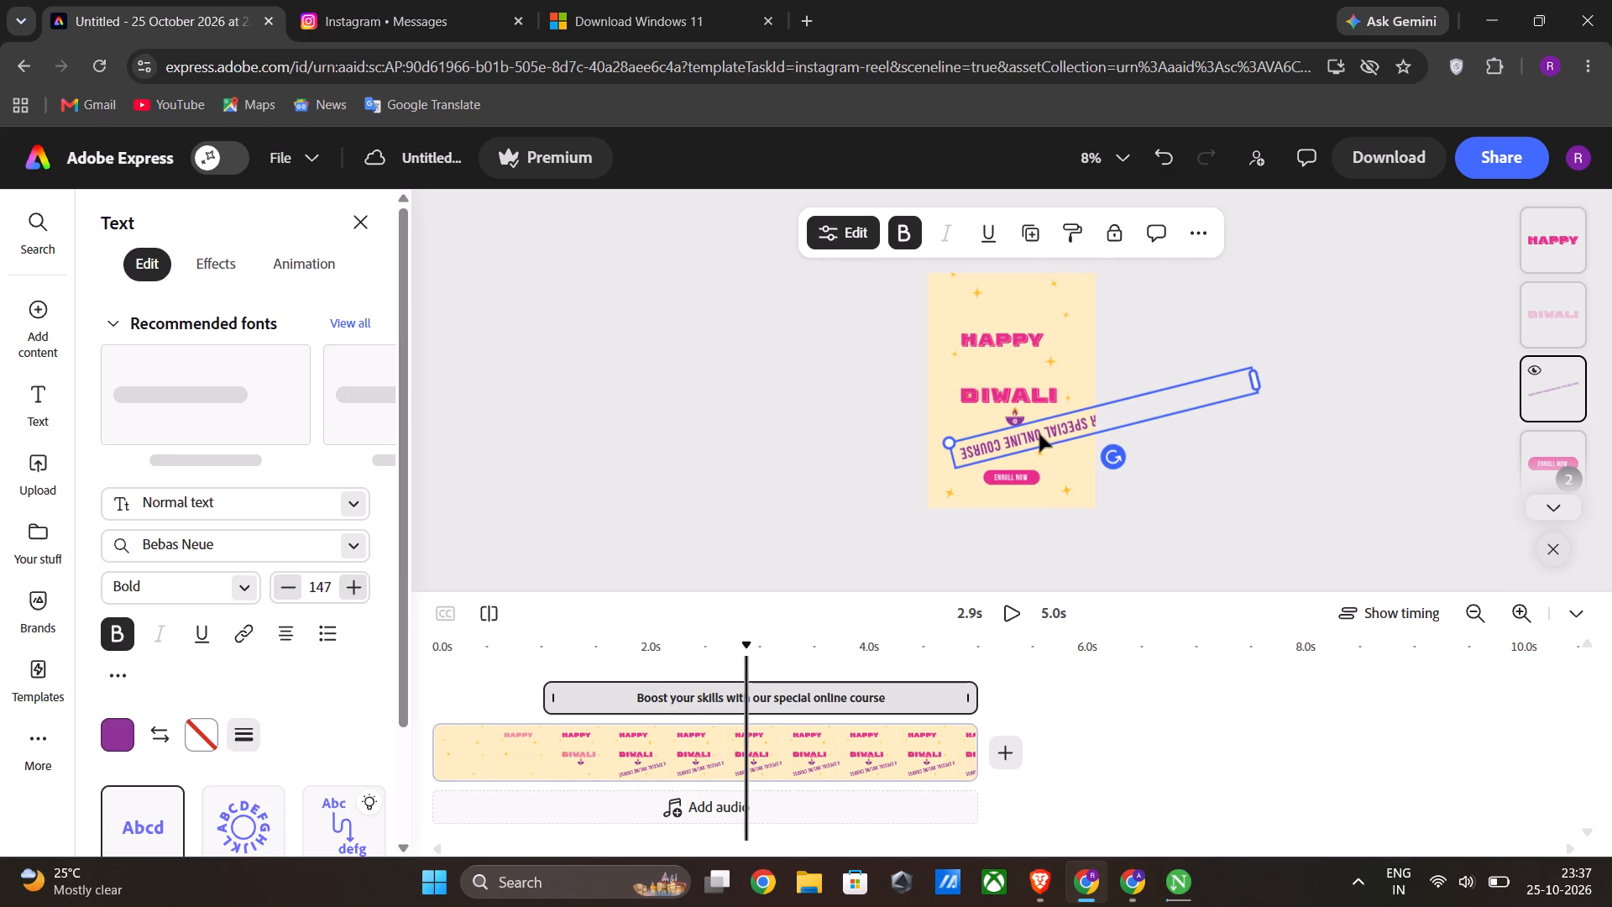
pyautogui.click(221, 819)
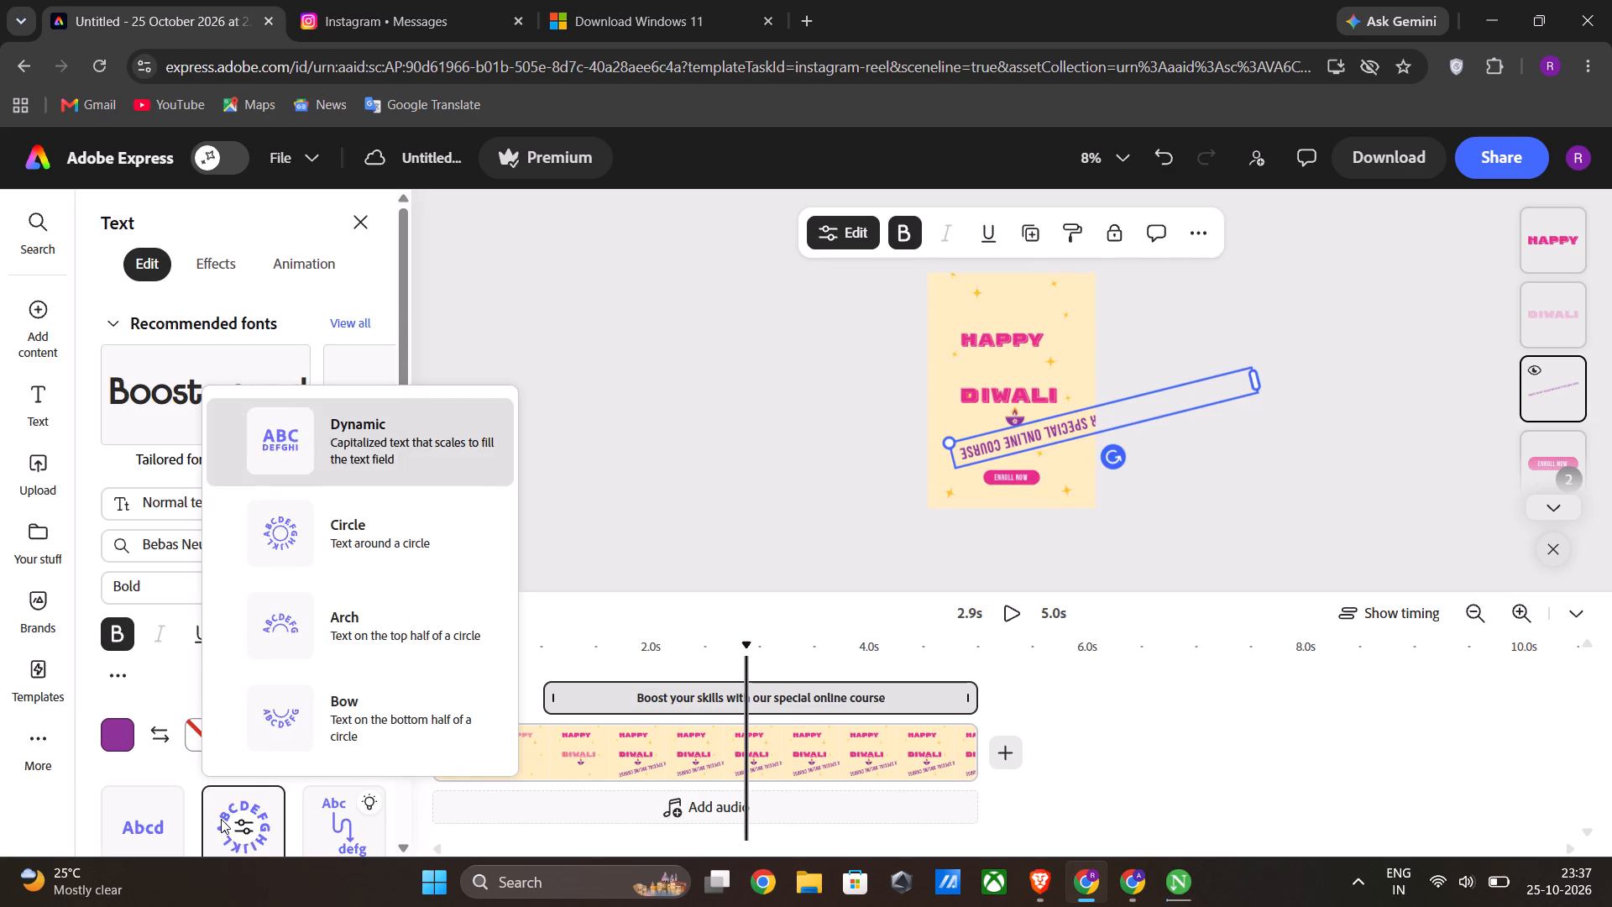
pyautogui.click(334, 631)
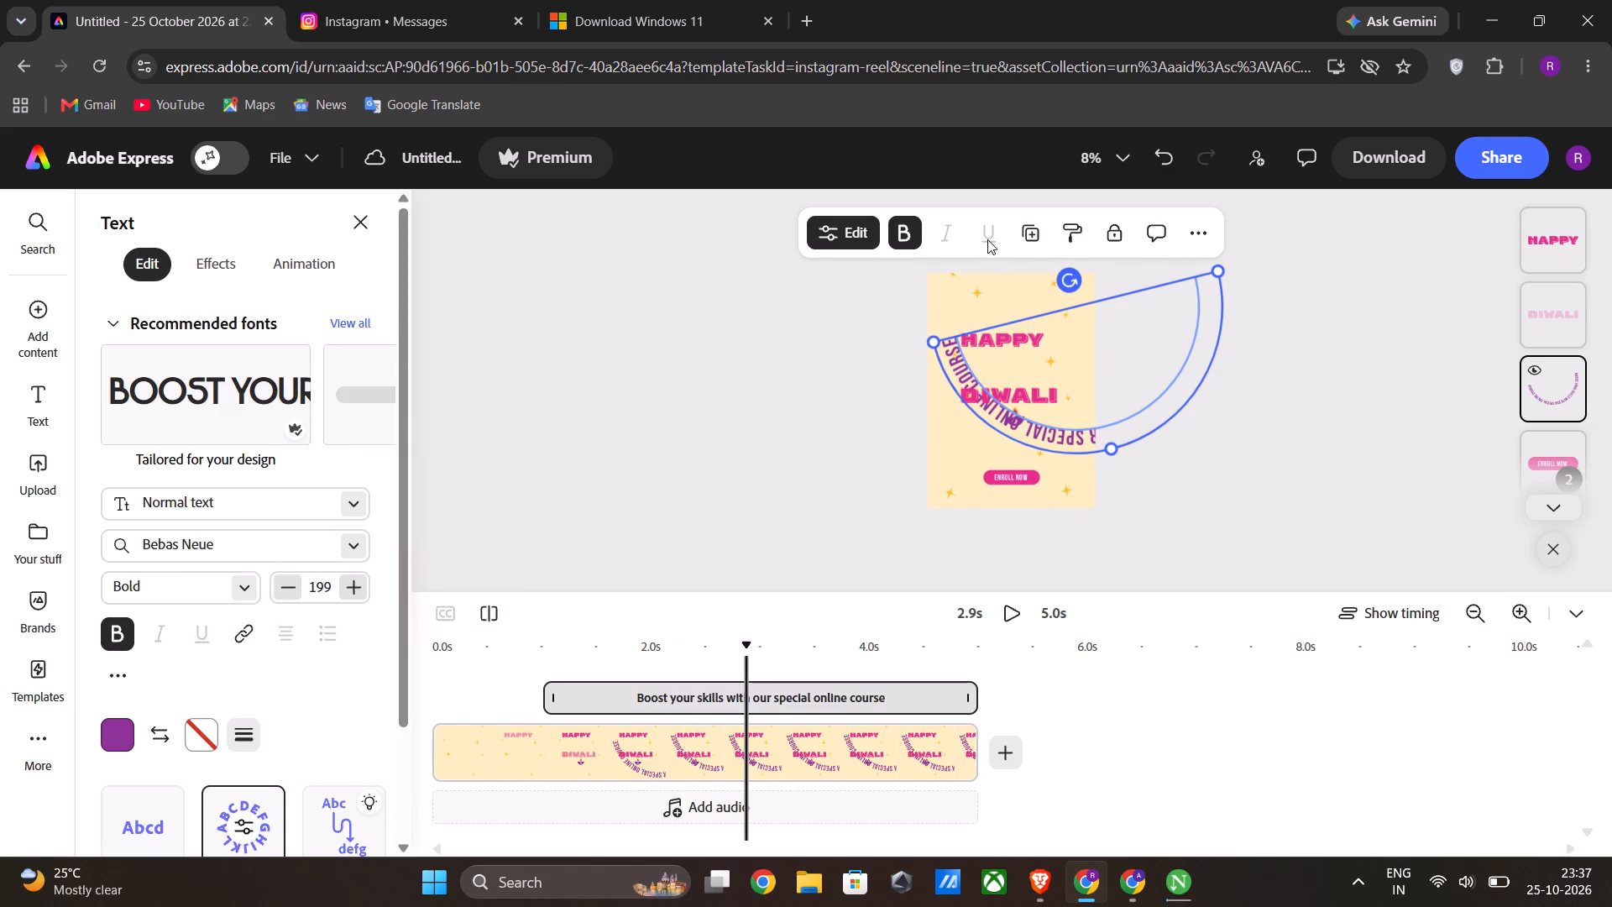
# Rotate the purple course text so that "Boost your skills" reads upright, with the line sloping slightly downward.
pyautogui.moveTo(1065, 278); pyautogui.dragTo(1005, 333)
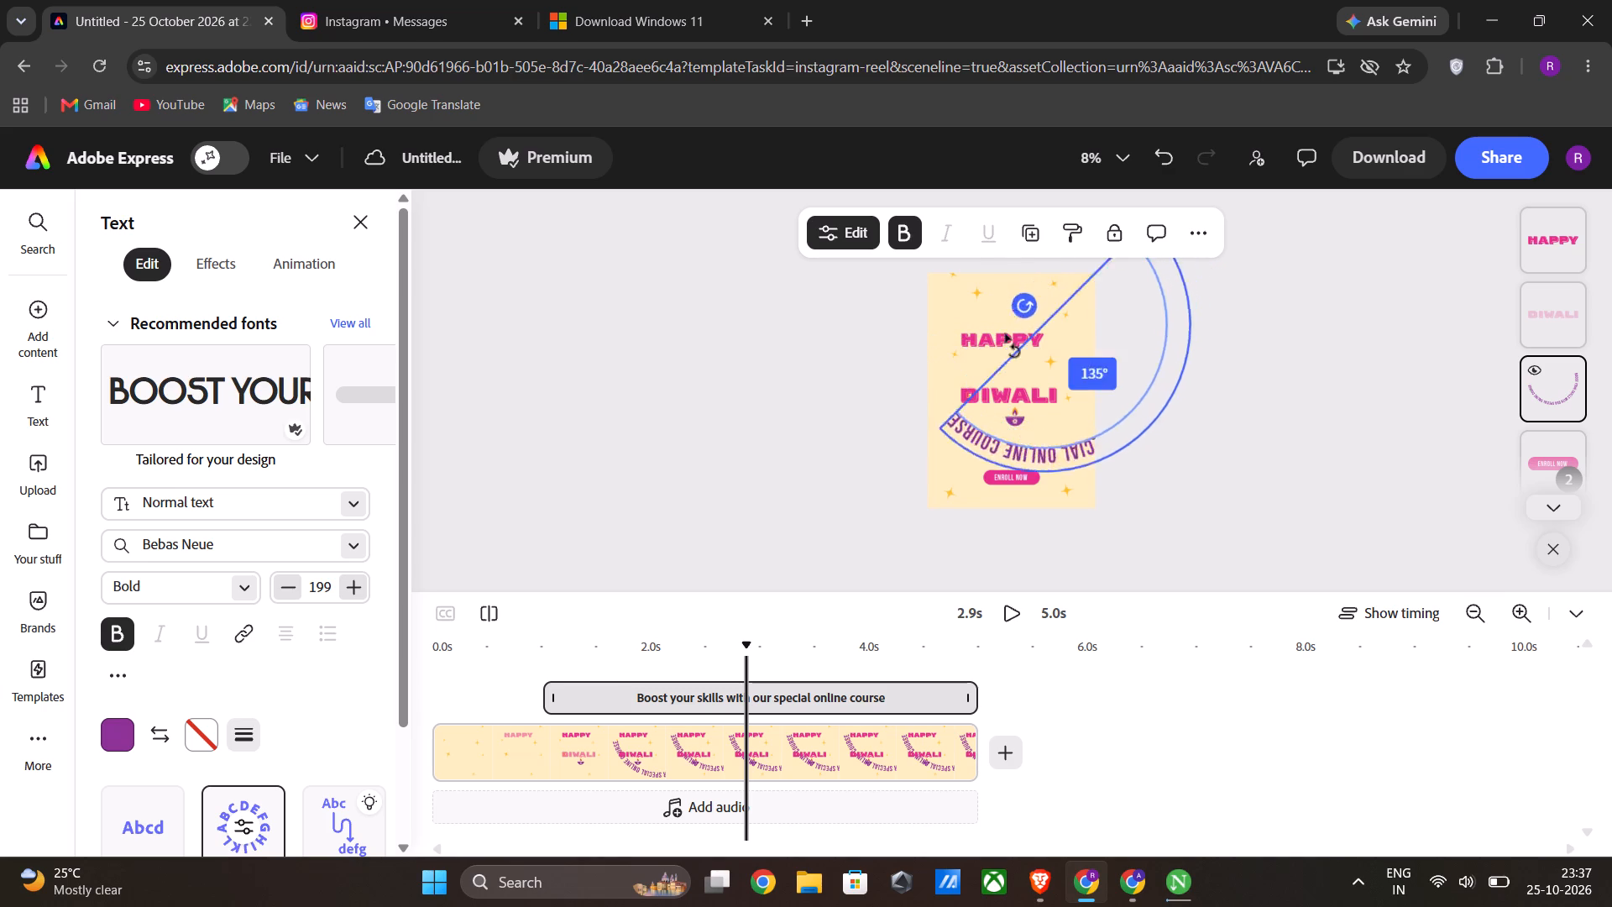
pyautogui.moveTo(1005, 333); pyautogui.dragTo(1061, 570)
pyautogui.moveTo(1061, 570); pyautogui.dragTo(1181, 494)
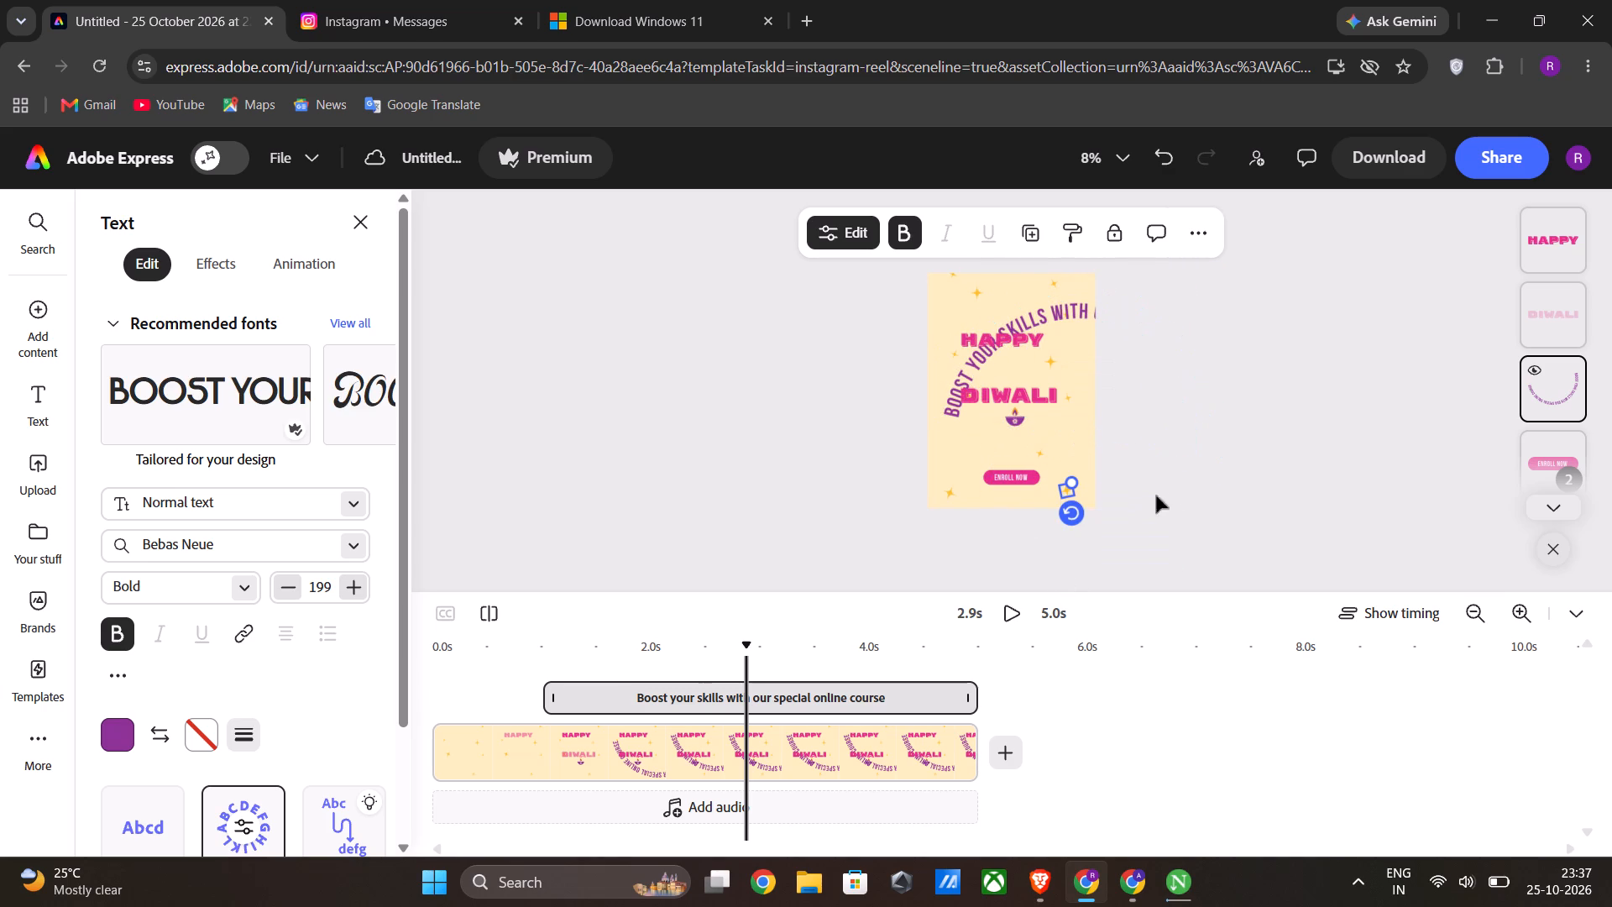
pyautogui.click(969, 365)
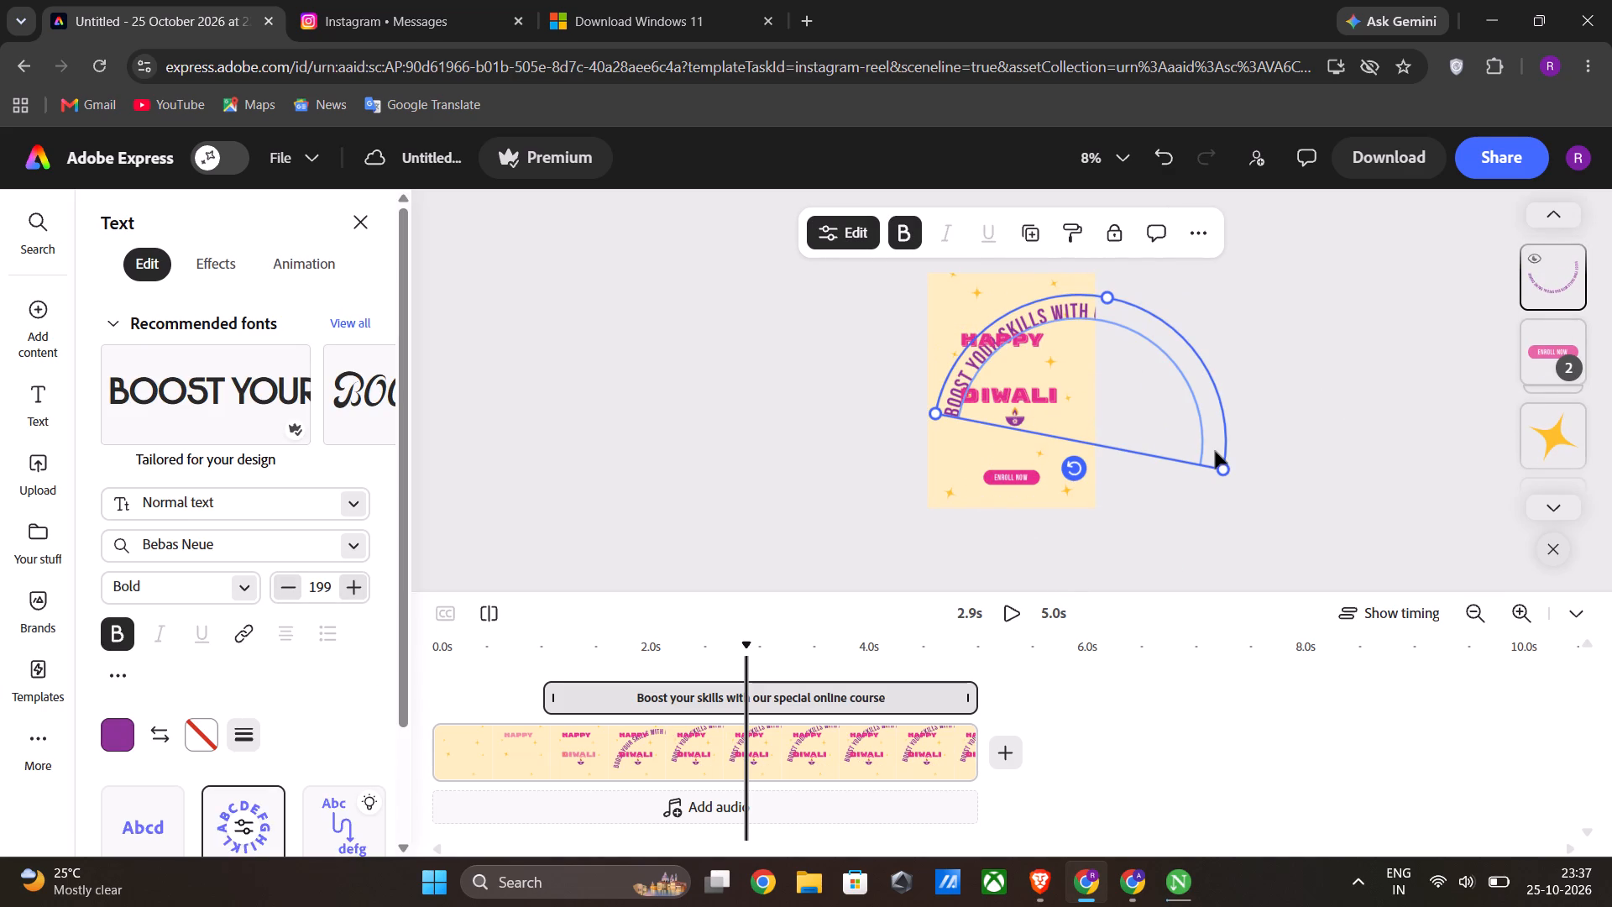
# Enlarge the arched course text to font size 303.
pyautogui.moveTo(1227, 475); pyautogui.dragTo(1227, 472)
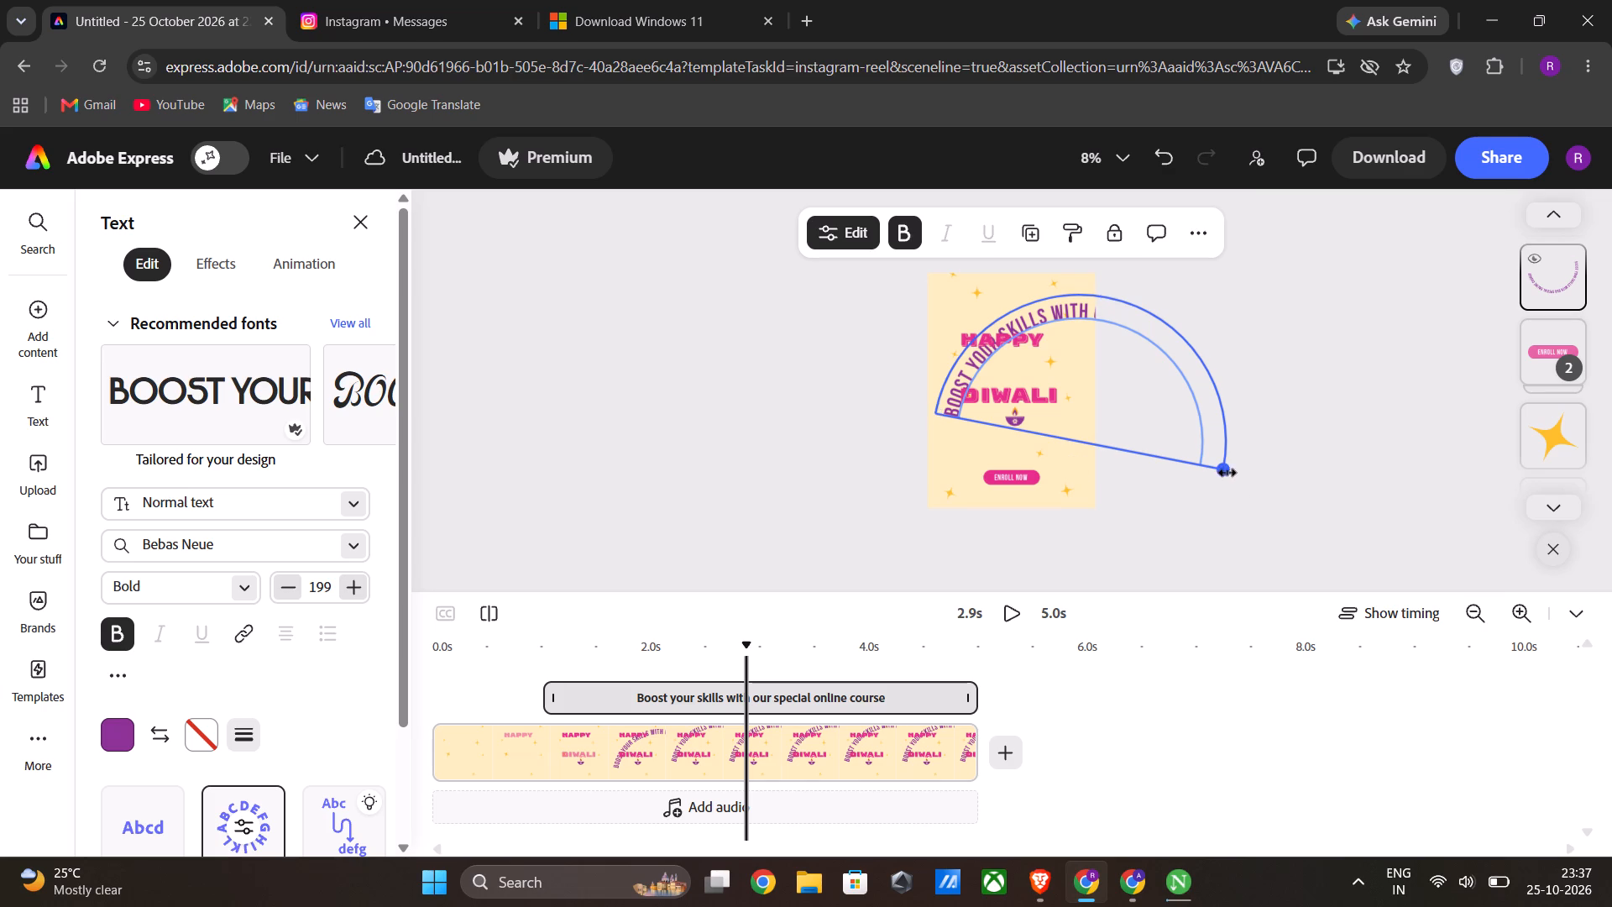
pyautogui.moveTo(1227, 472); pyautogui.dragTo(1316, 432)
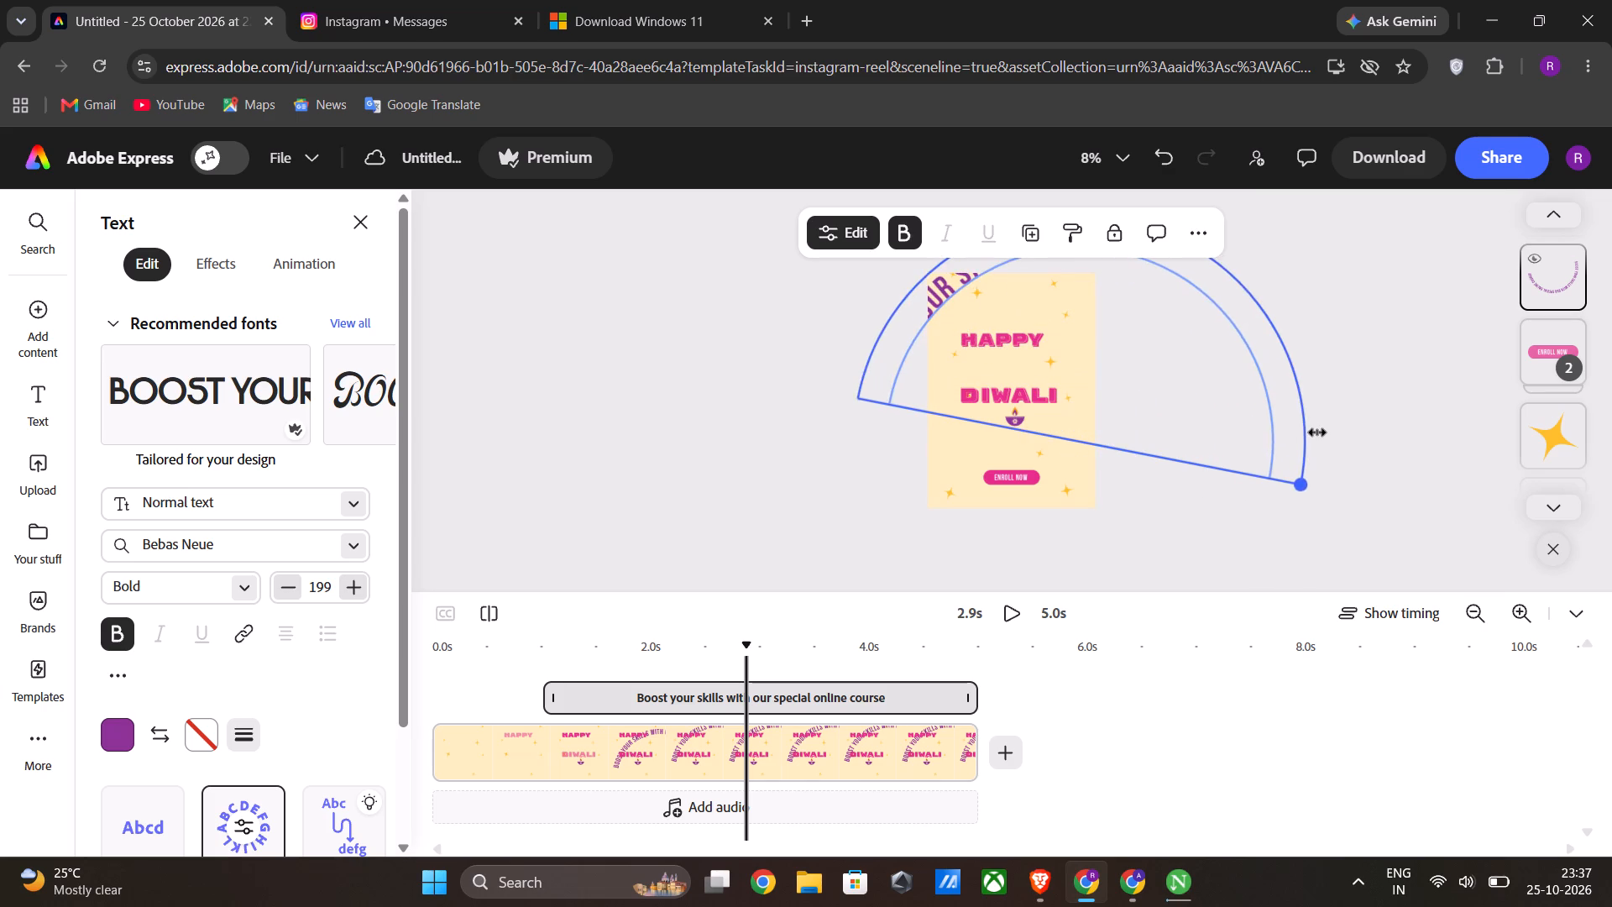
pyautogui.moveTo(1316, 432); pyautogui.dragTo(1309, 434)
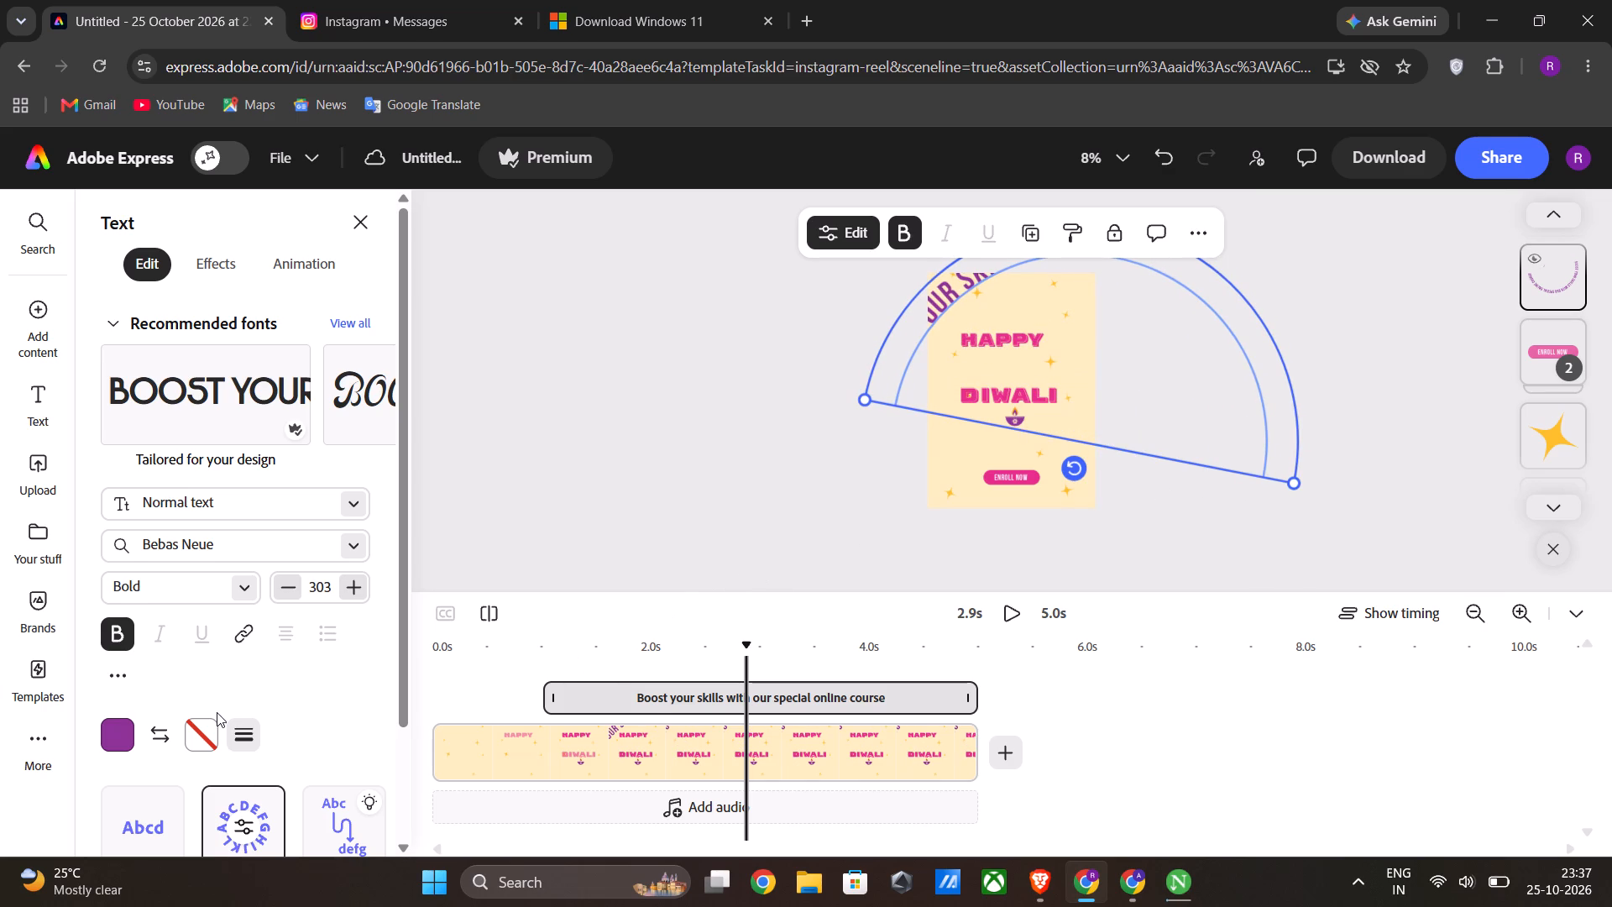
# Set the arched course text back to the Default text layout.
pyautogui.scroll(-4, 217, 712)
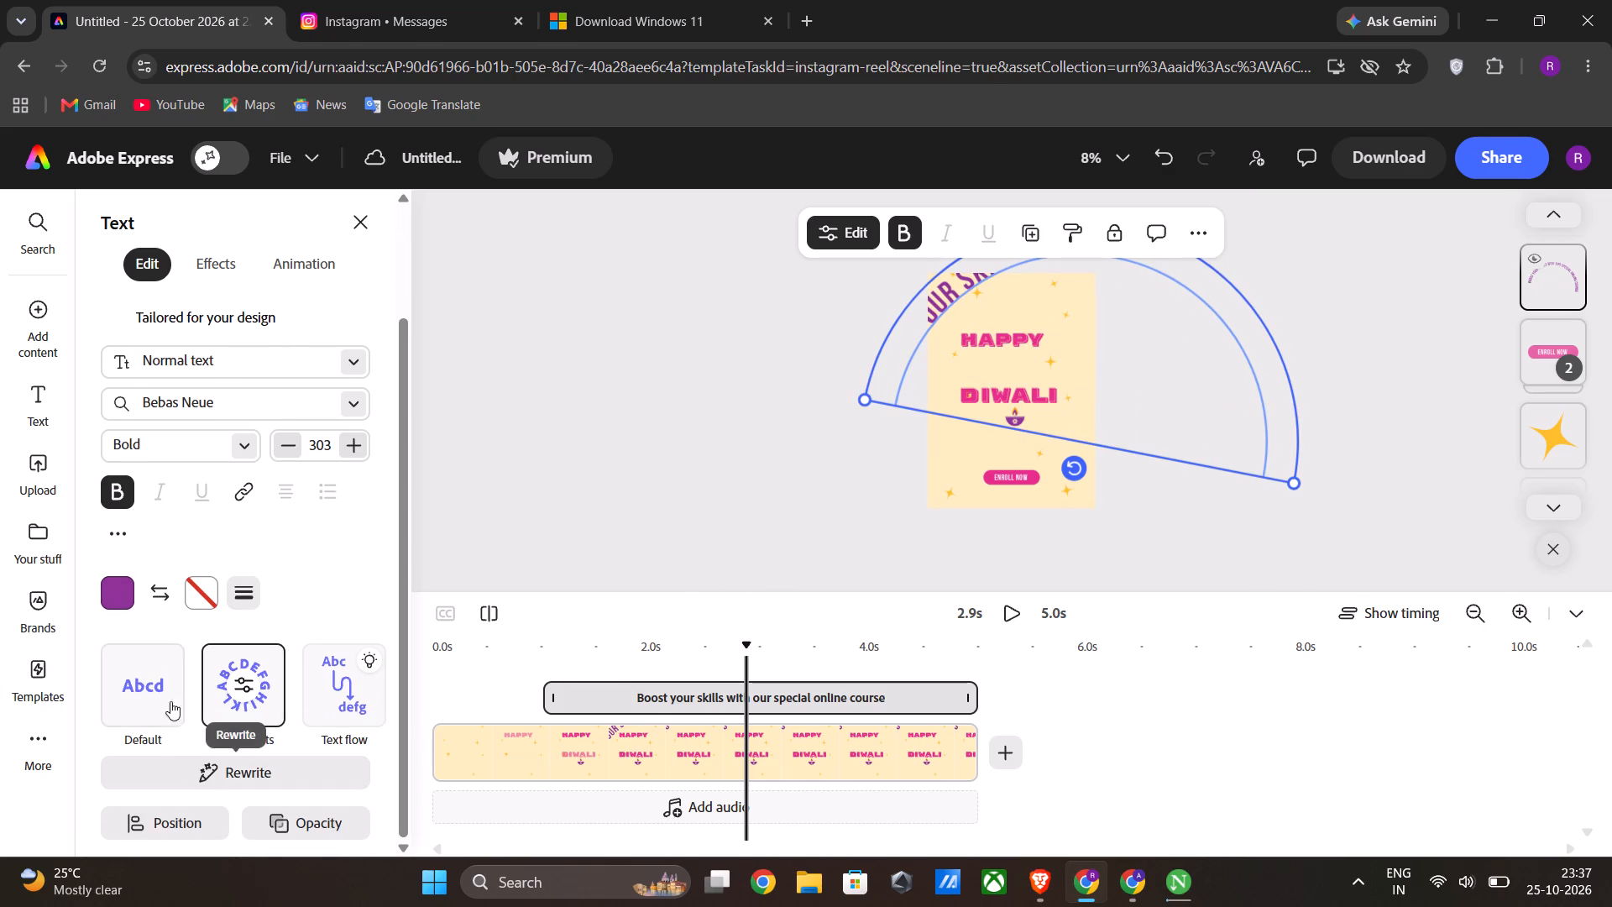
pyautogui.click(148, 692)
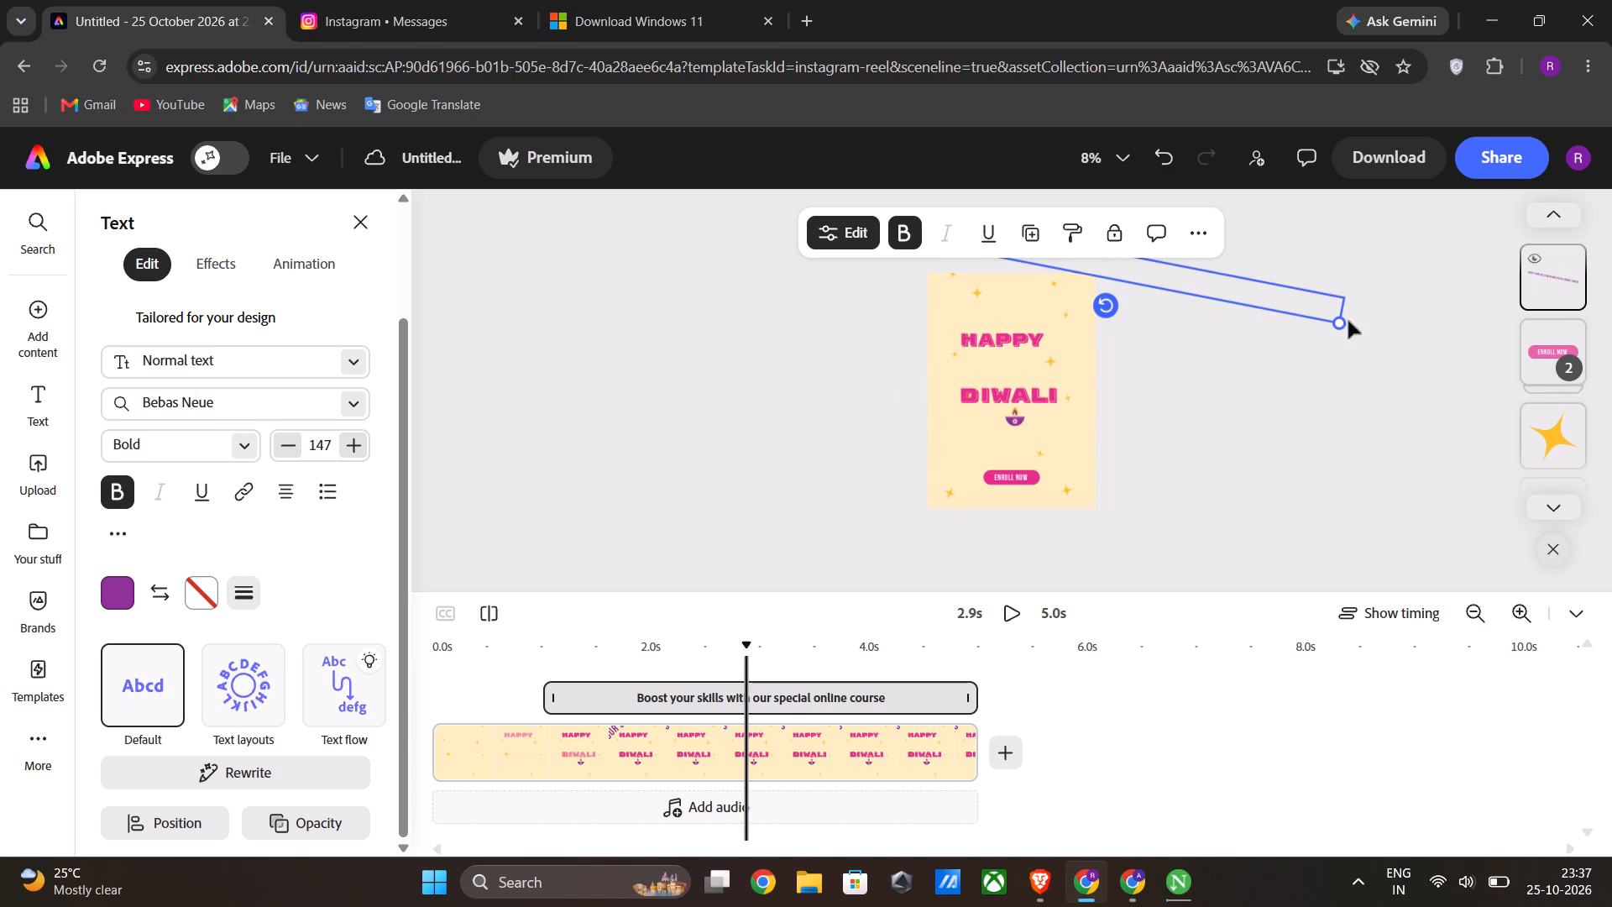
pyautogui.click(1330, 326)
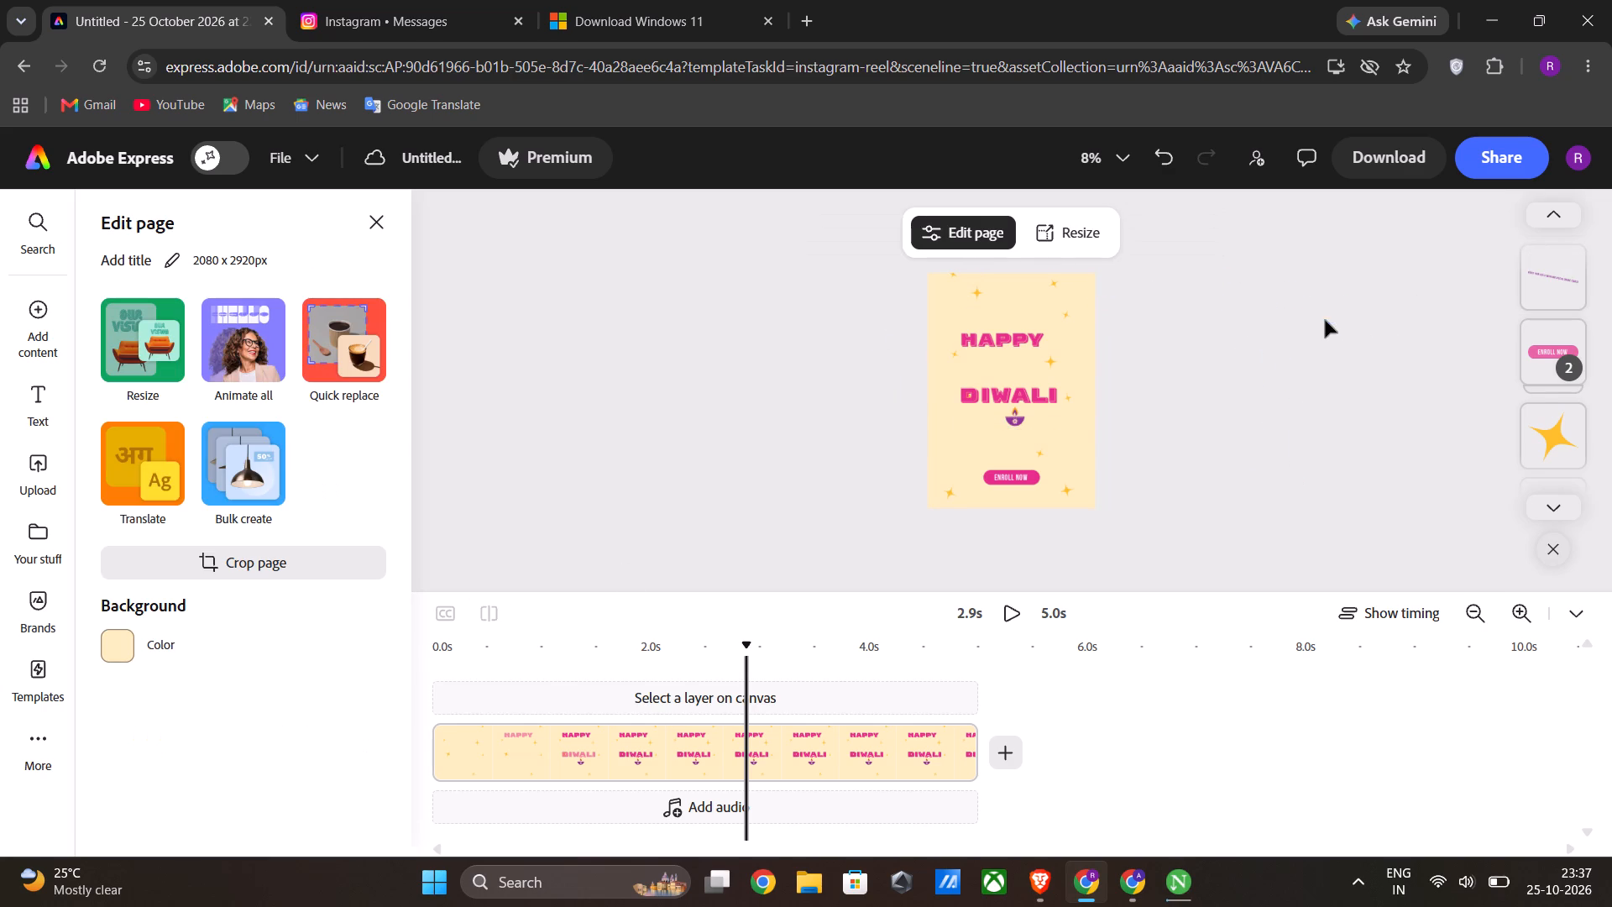
# Select the "Boost your skills" text layer and move the line between the diya lamp and the ENROLL NOW button.
pyautogui.scroll(2, 1149, 345)
pyautogui.click(1080, 364)
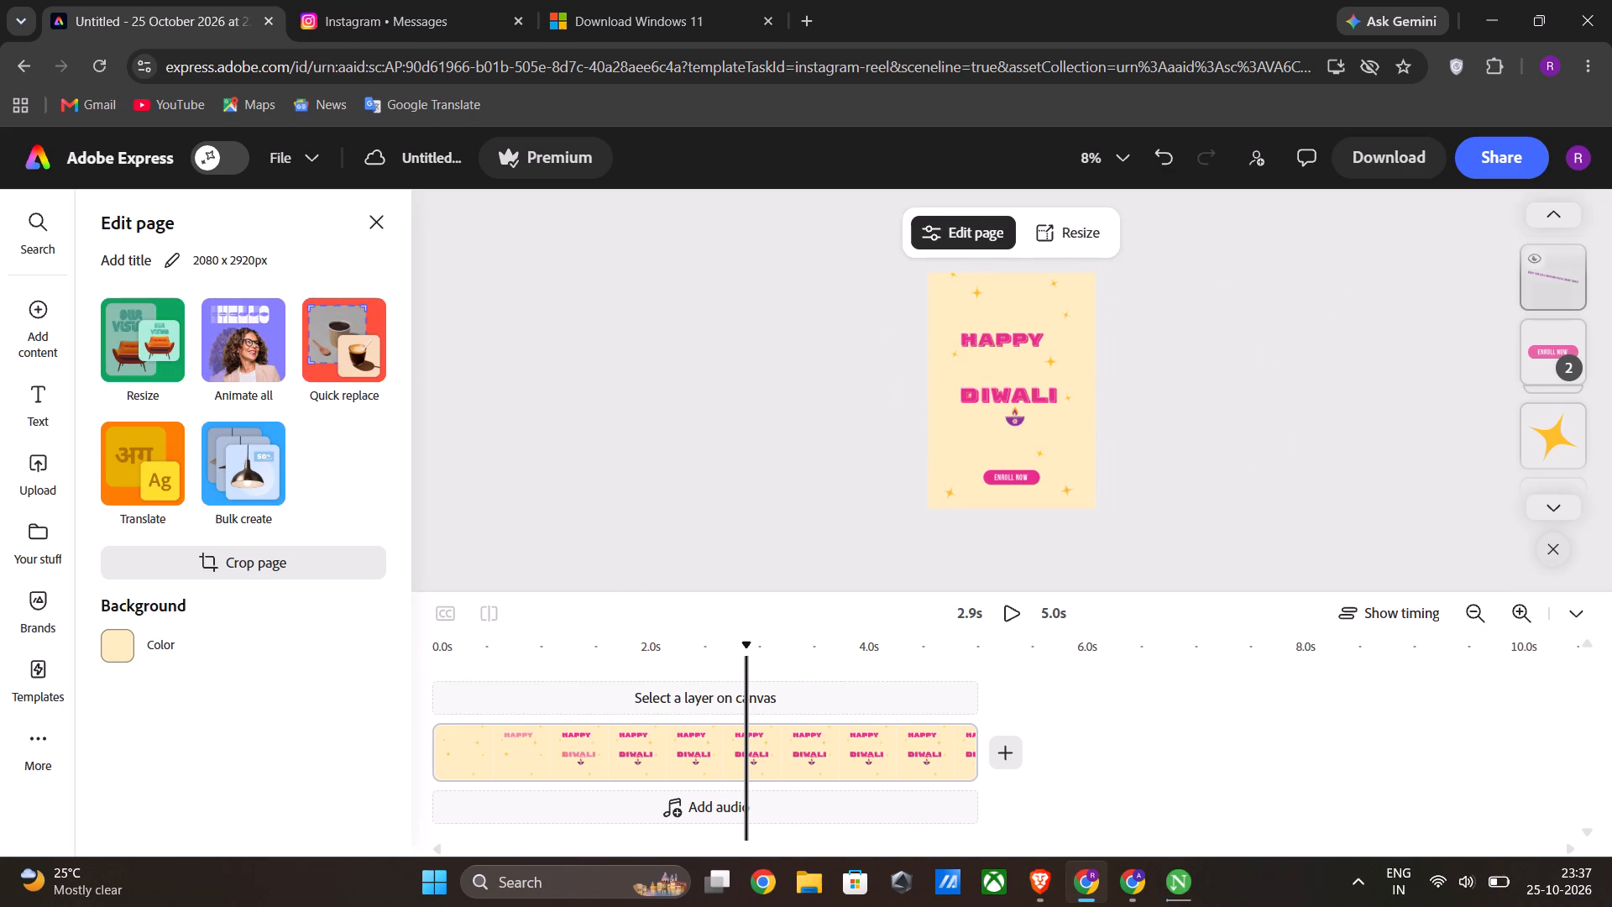
pyautogui.click(1549, 281)
pyautogui.moveTo(1332, 322); pyautogui.dragTo(1115, 267)
pyautogui.moveTo(1108, 262); pyautogui.dragTo(1088, 316)
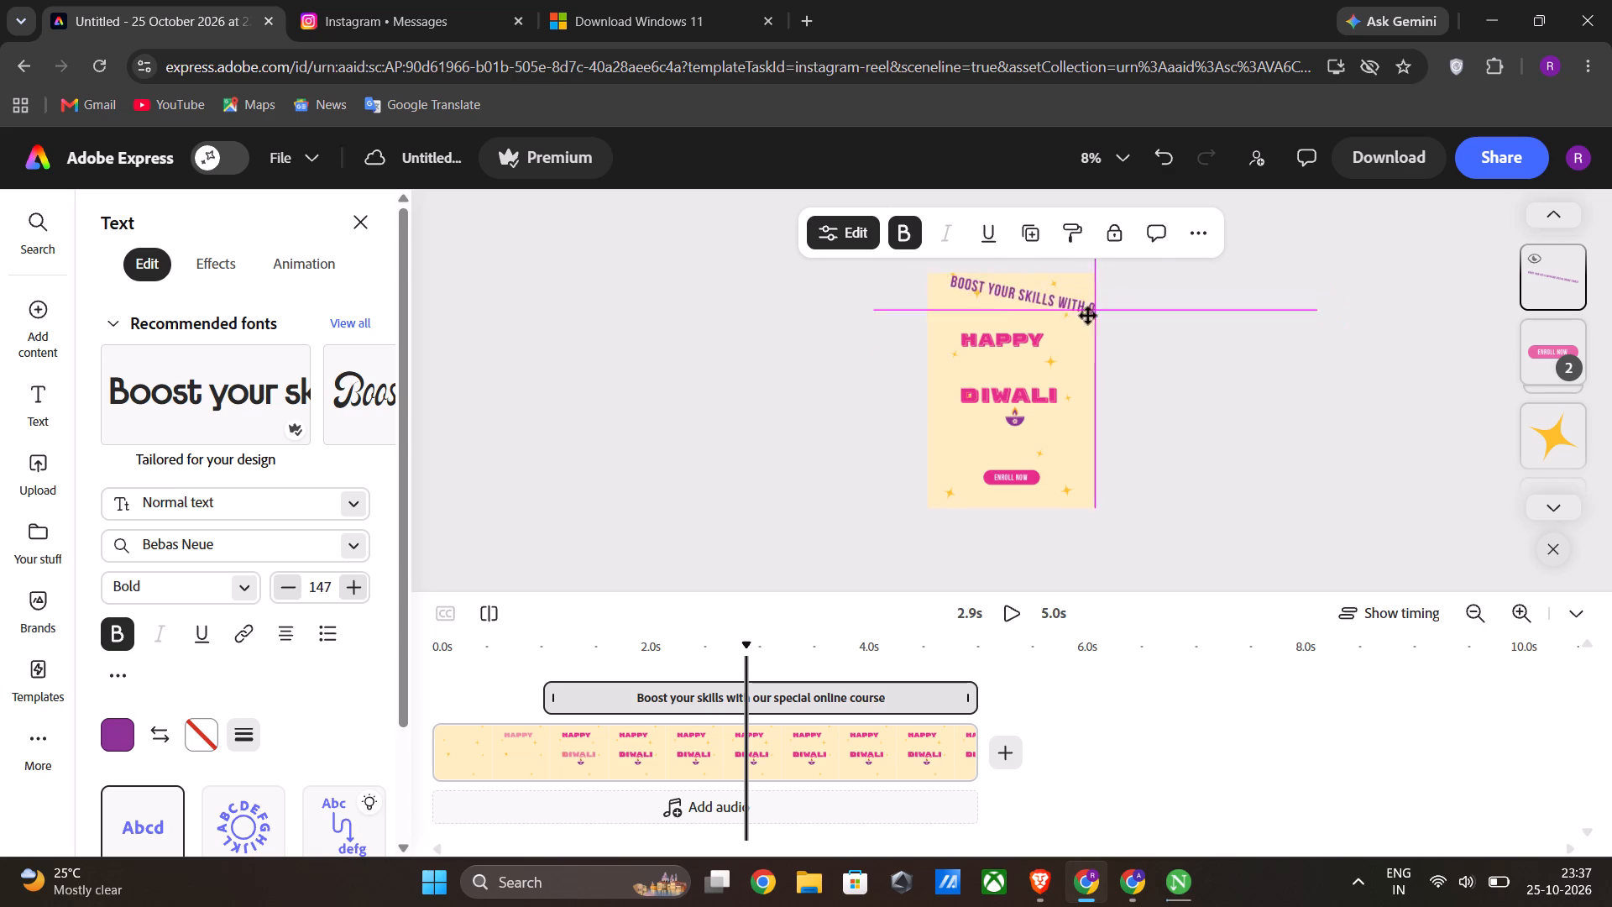
pyautogui.moveTo(1088, 316); pyautogui.dragTo(1059, 461)
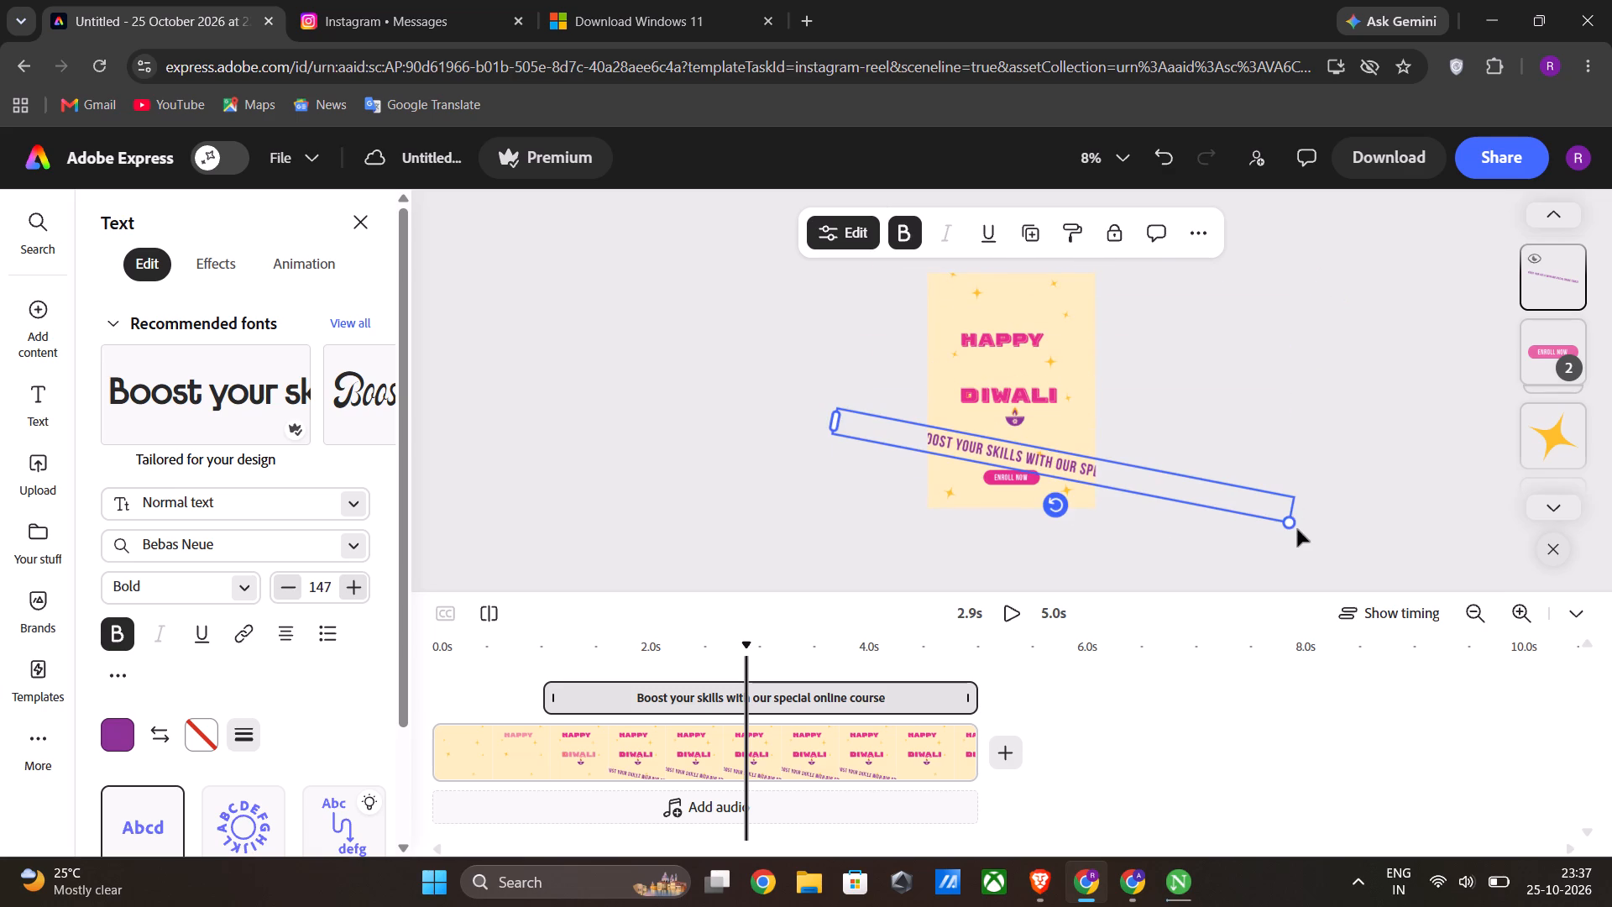
# Scale the slanted "Boost your skills" course text down to font size 92.
pyautogui.moveTo(1297, 529); pyautogui.dragTo(1297, 499)
pyautogui.click(1046, 457)
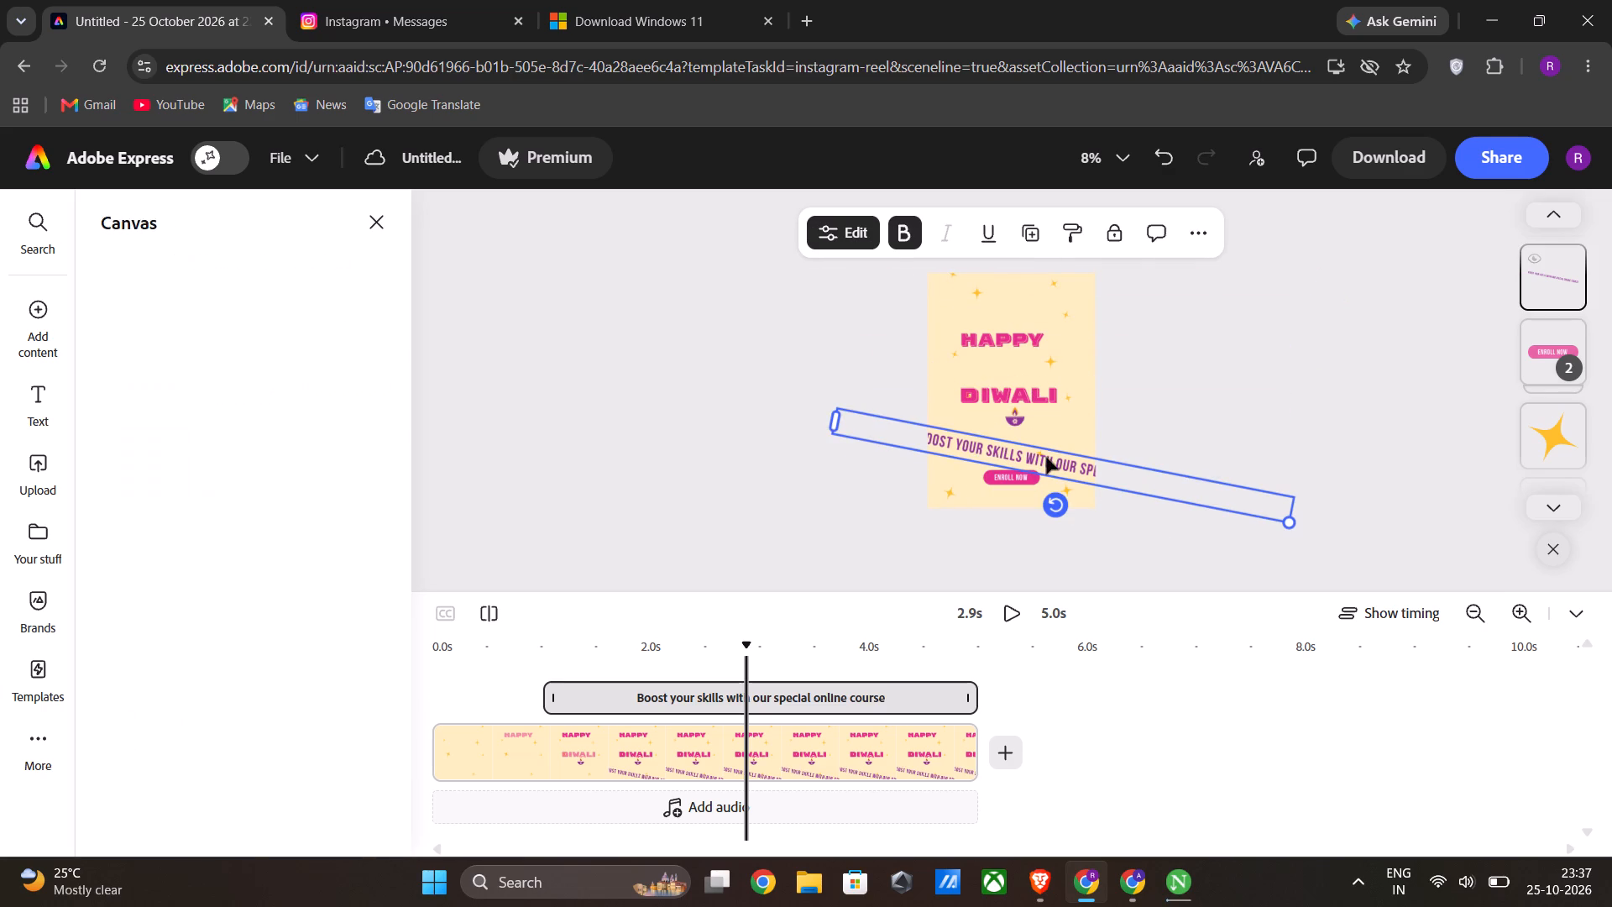
pyautogui.moveTo(1291, 522); pyautogui.dragTo(1267, 445)
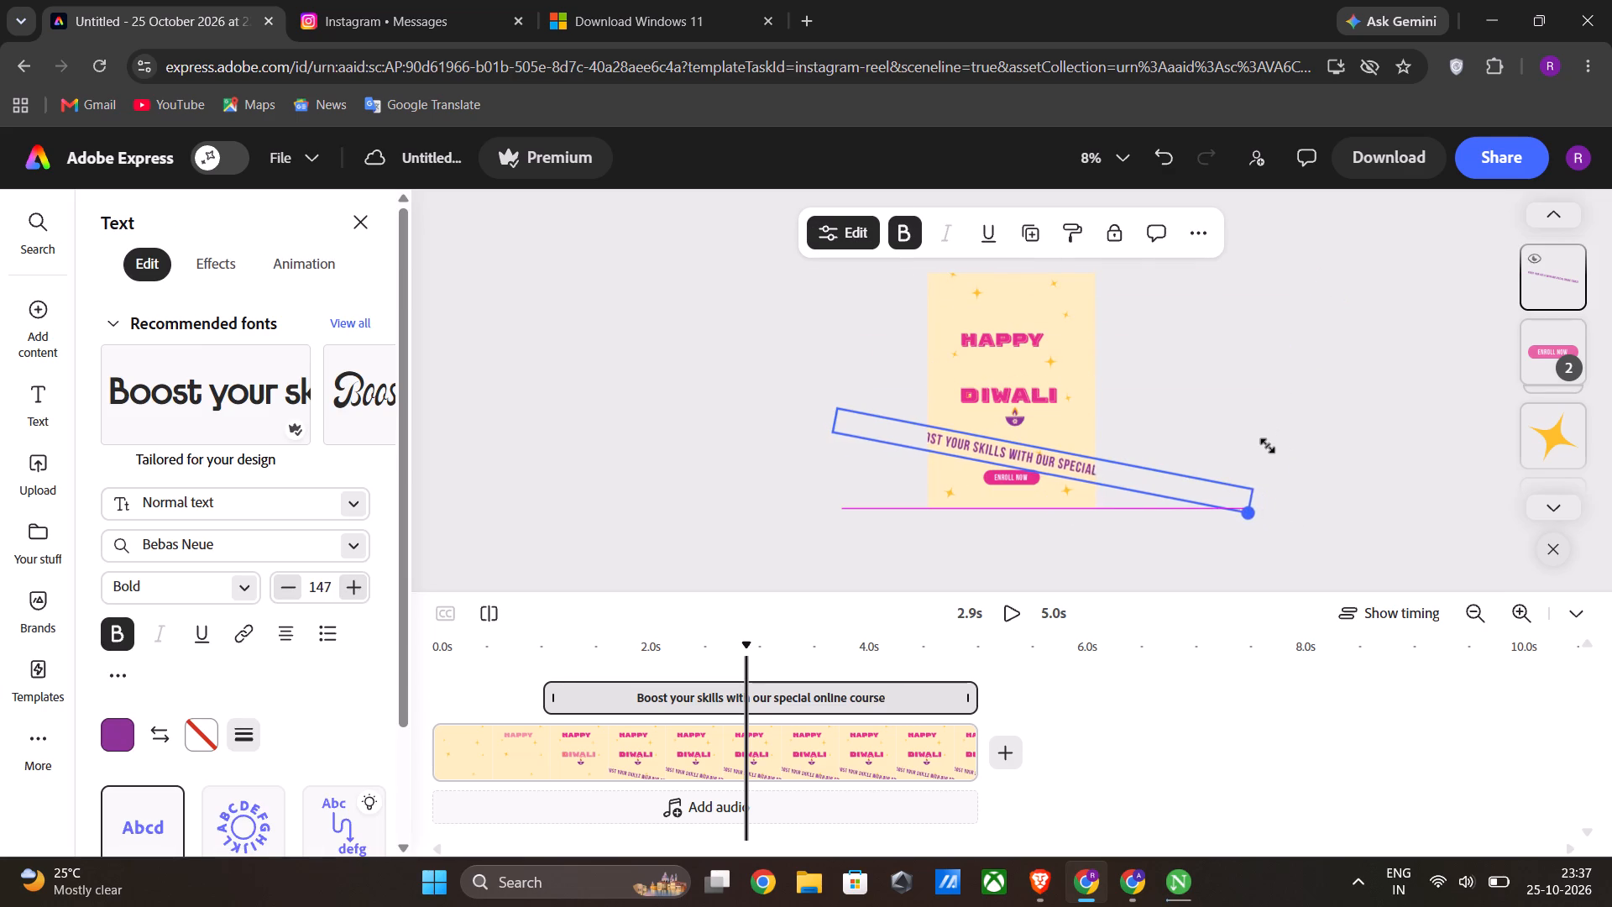
pyautogui.moveTo(1267, 445); pyautogui.dragTo(1159, 311)
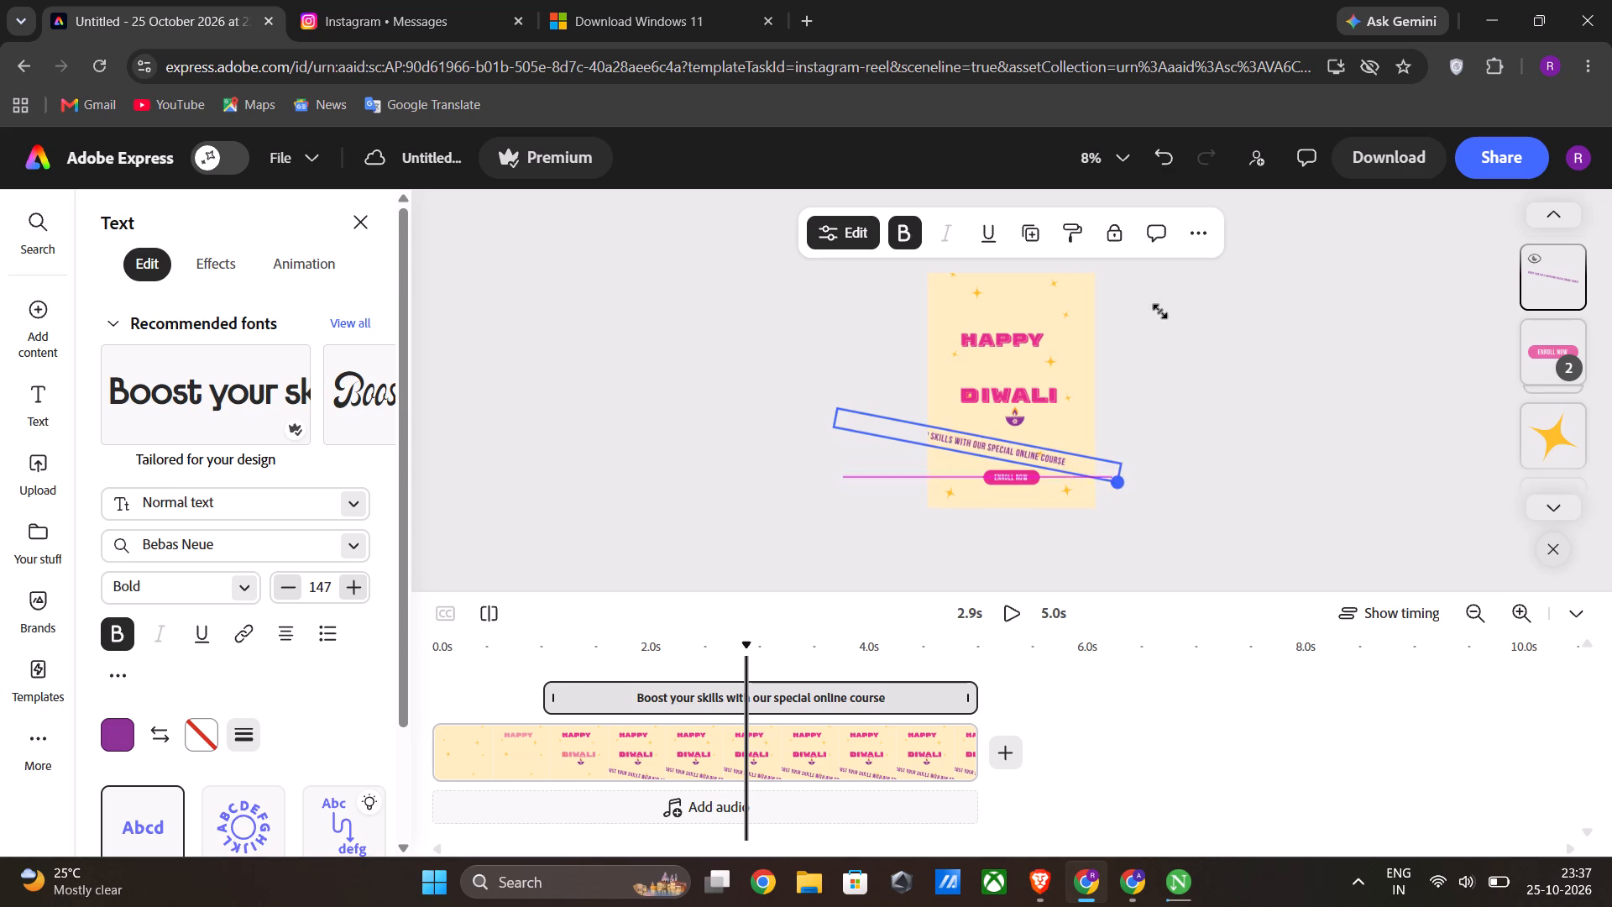
pyautogui.moveTo(1159, 311); pyautogui.dragTo(1426, 344)
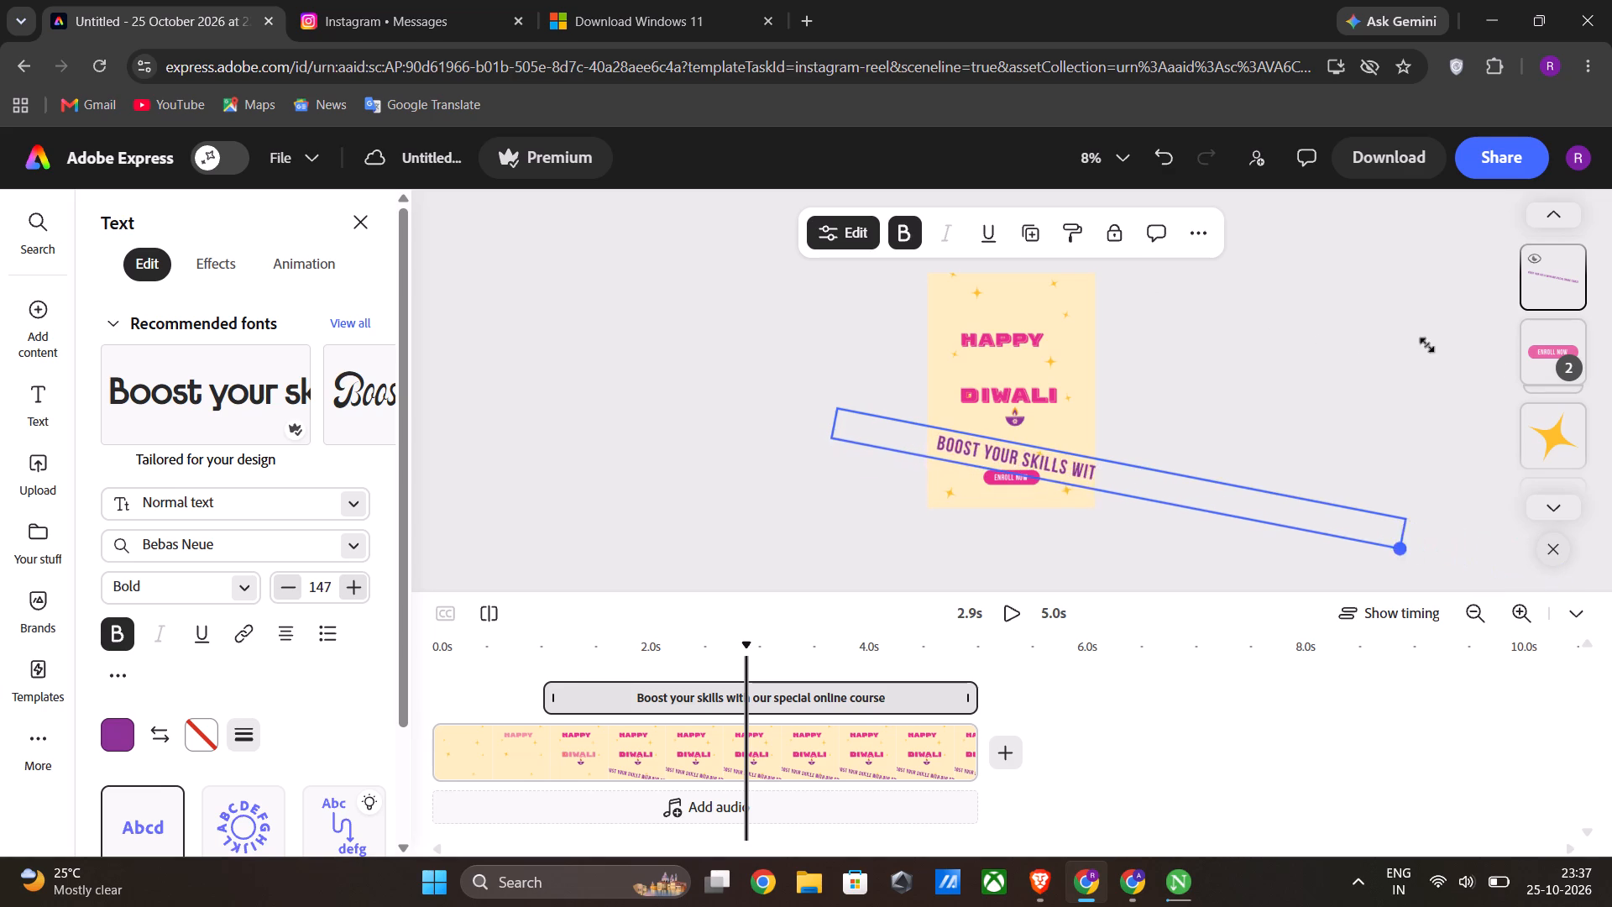
pyautogui.moveTo(1426, 344); pyautogui.dragTo(1190, 322)
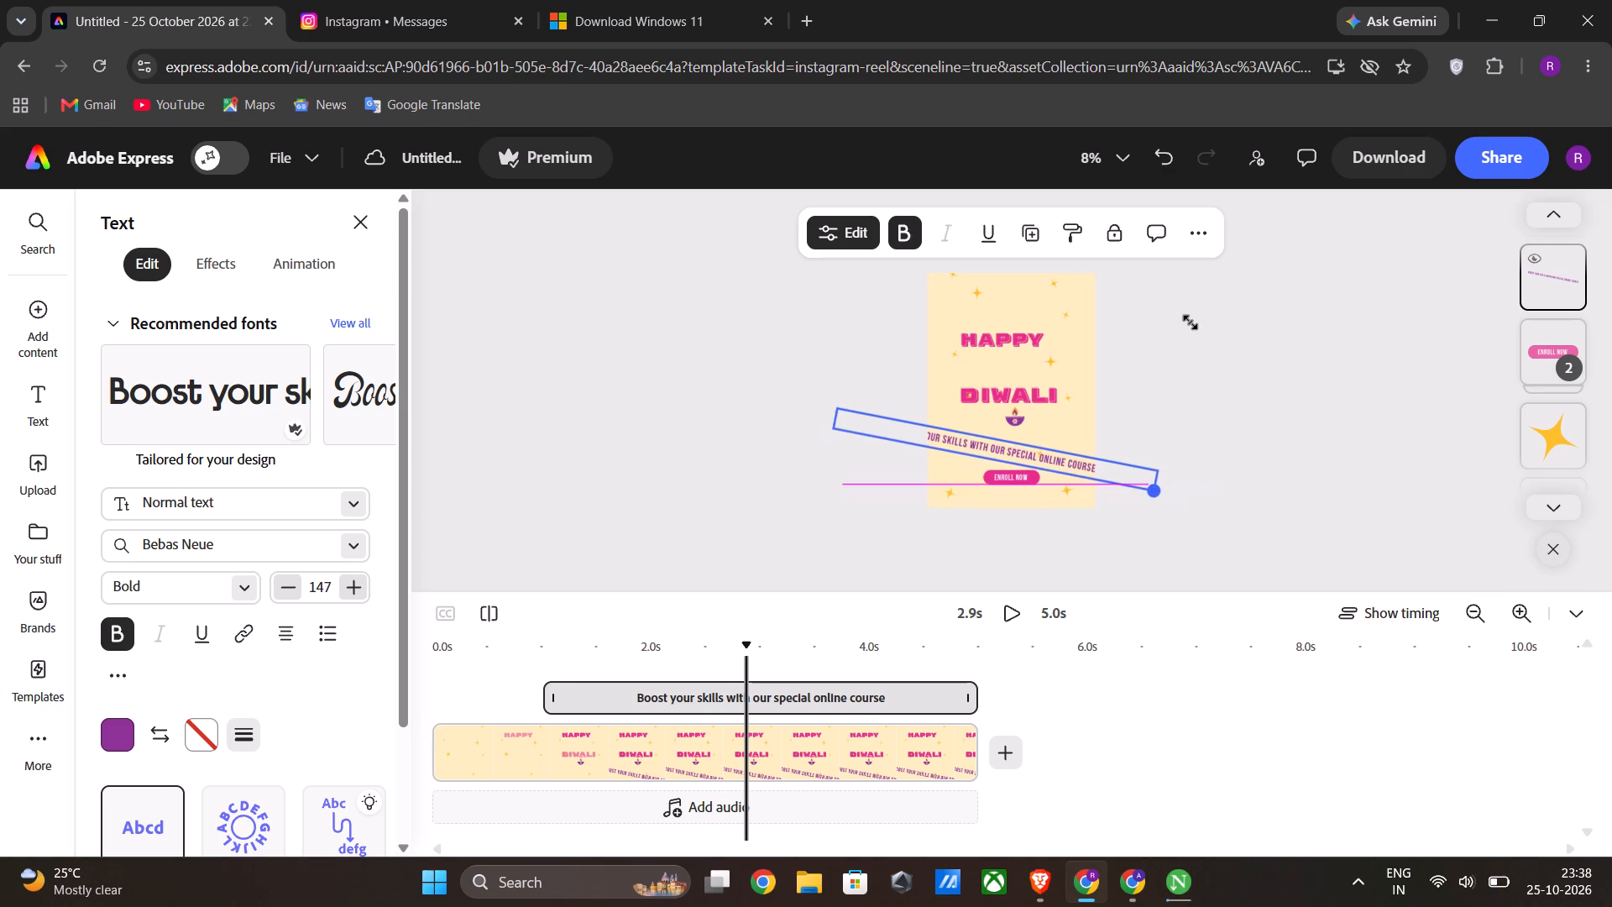
pyautogui.moveTo(1190, 322); pyautogui.dragTo(1166, 320)
# Rotate the "Boost your skills" course text so that the line is horizontal.
pyautogui.moveTo(972, 482); pyautogui.dragTo(975, 480)
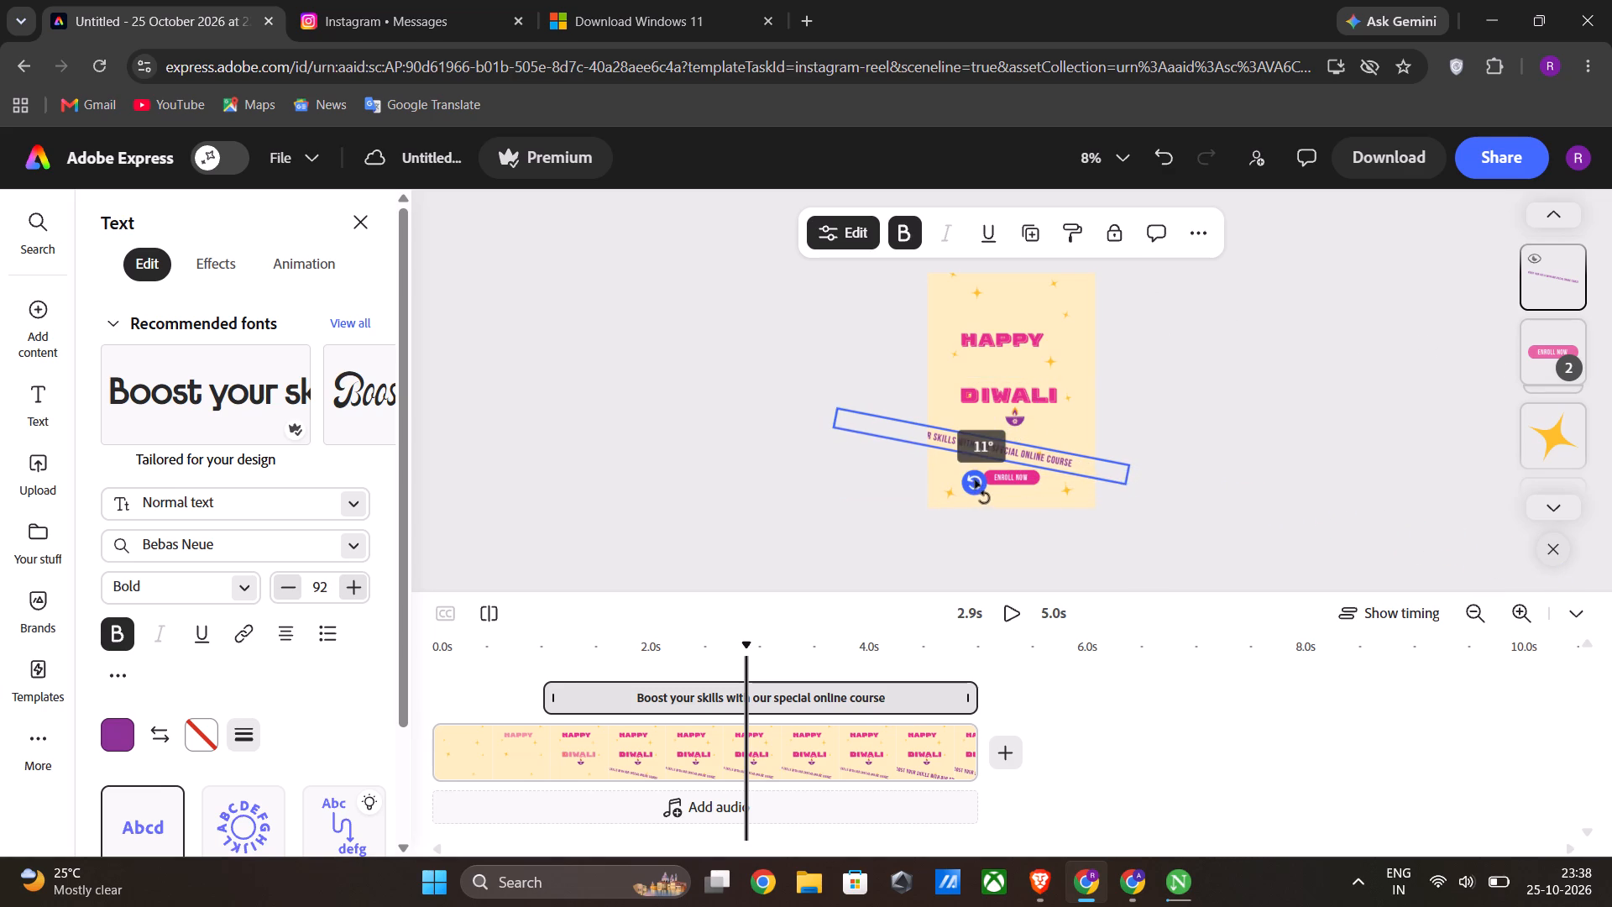
pyautogui.moveTo(975, 480); pyautogui.dragTo(979, 494)
# Move the straightened course text to the right so that its beginning lies within the page, between the diya lamp and the ENROLL NOW button.
pyautogui.moveTo(961, 448); pyautogui.dragTo(978, 447)
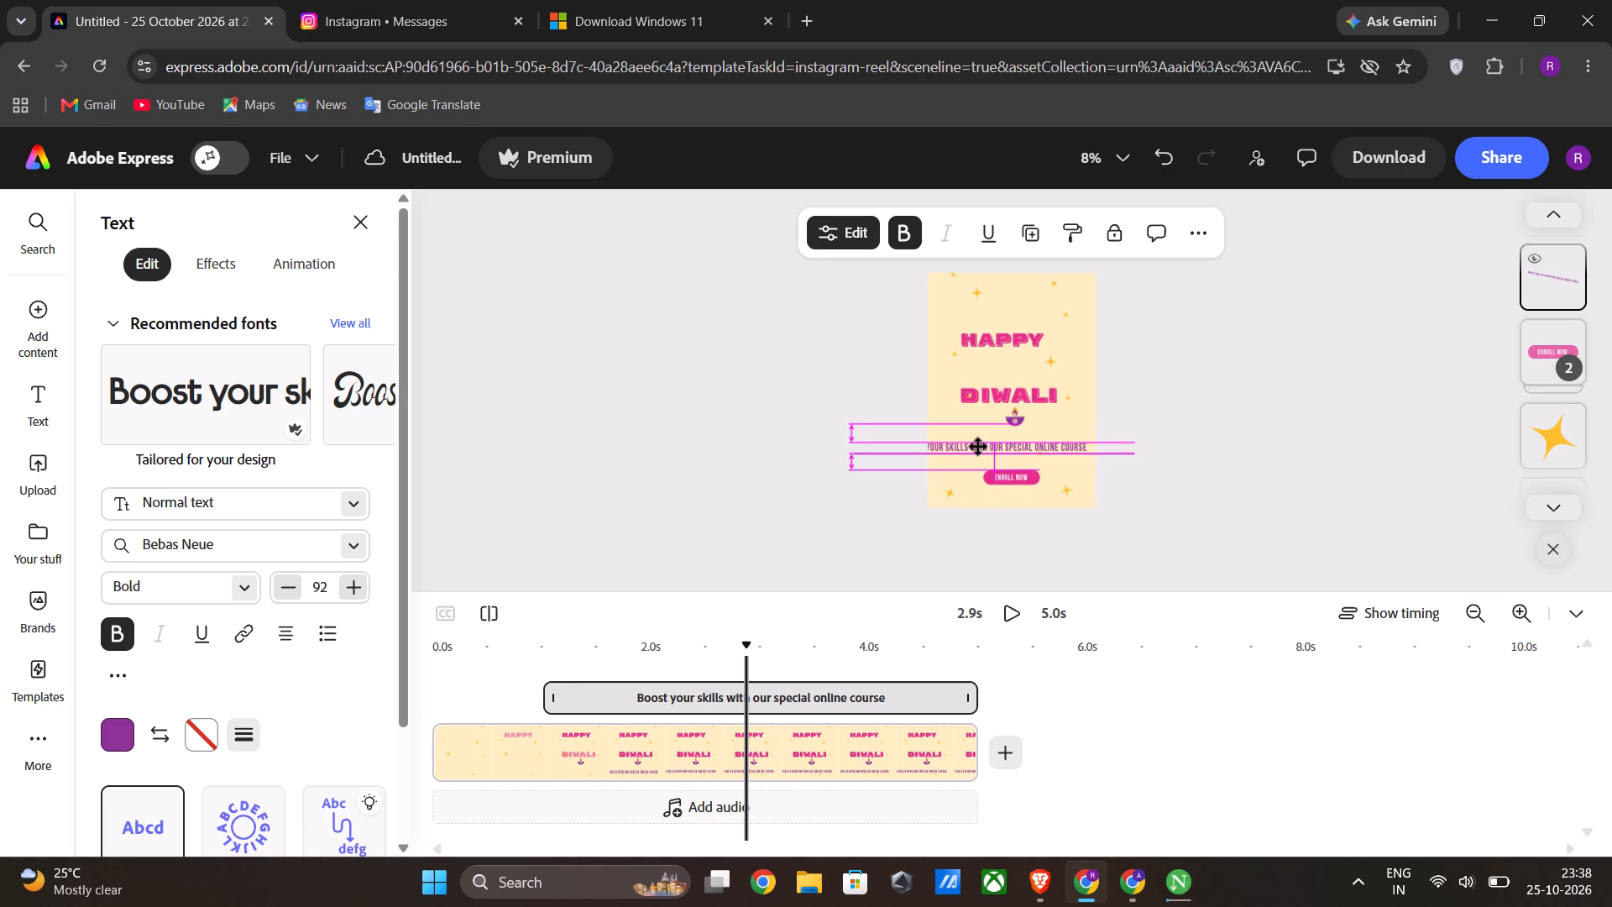
pyautogui.moveTo(978, 447); pyautogui.dragTo(1016, 447)
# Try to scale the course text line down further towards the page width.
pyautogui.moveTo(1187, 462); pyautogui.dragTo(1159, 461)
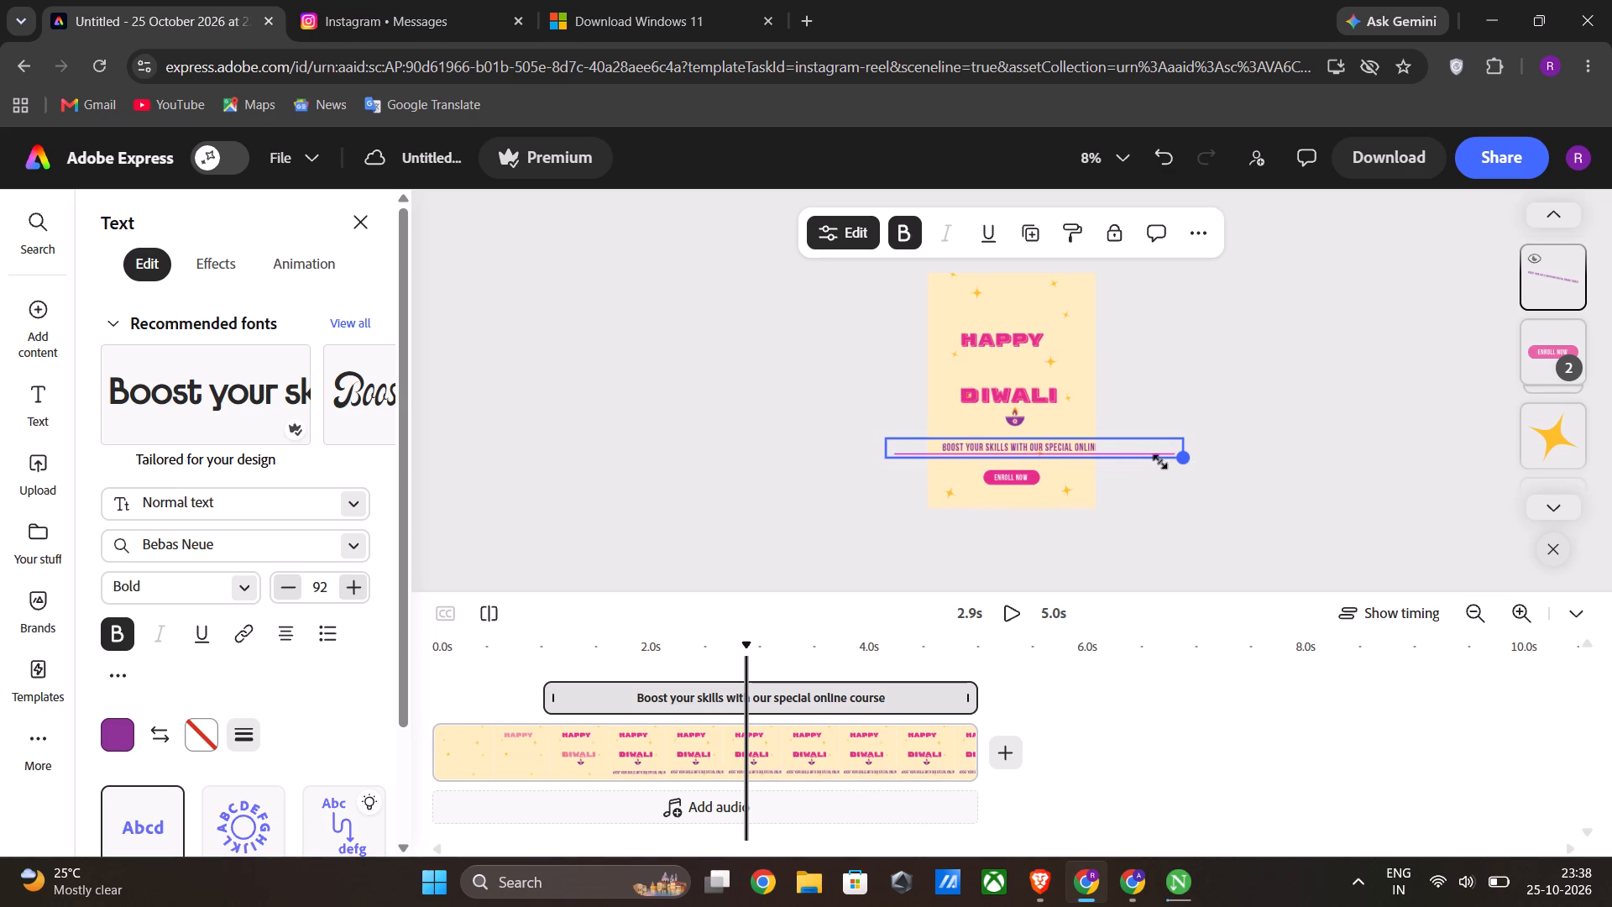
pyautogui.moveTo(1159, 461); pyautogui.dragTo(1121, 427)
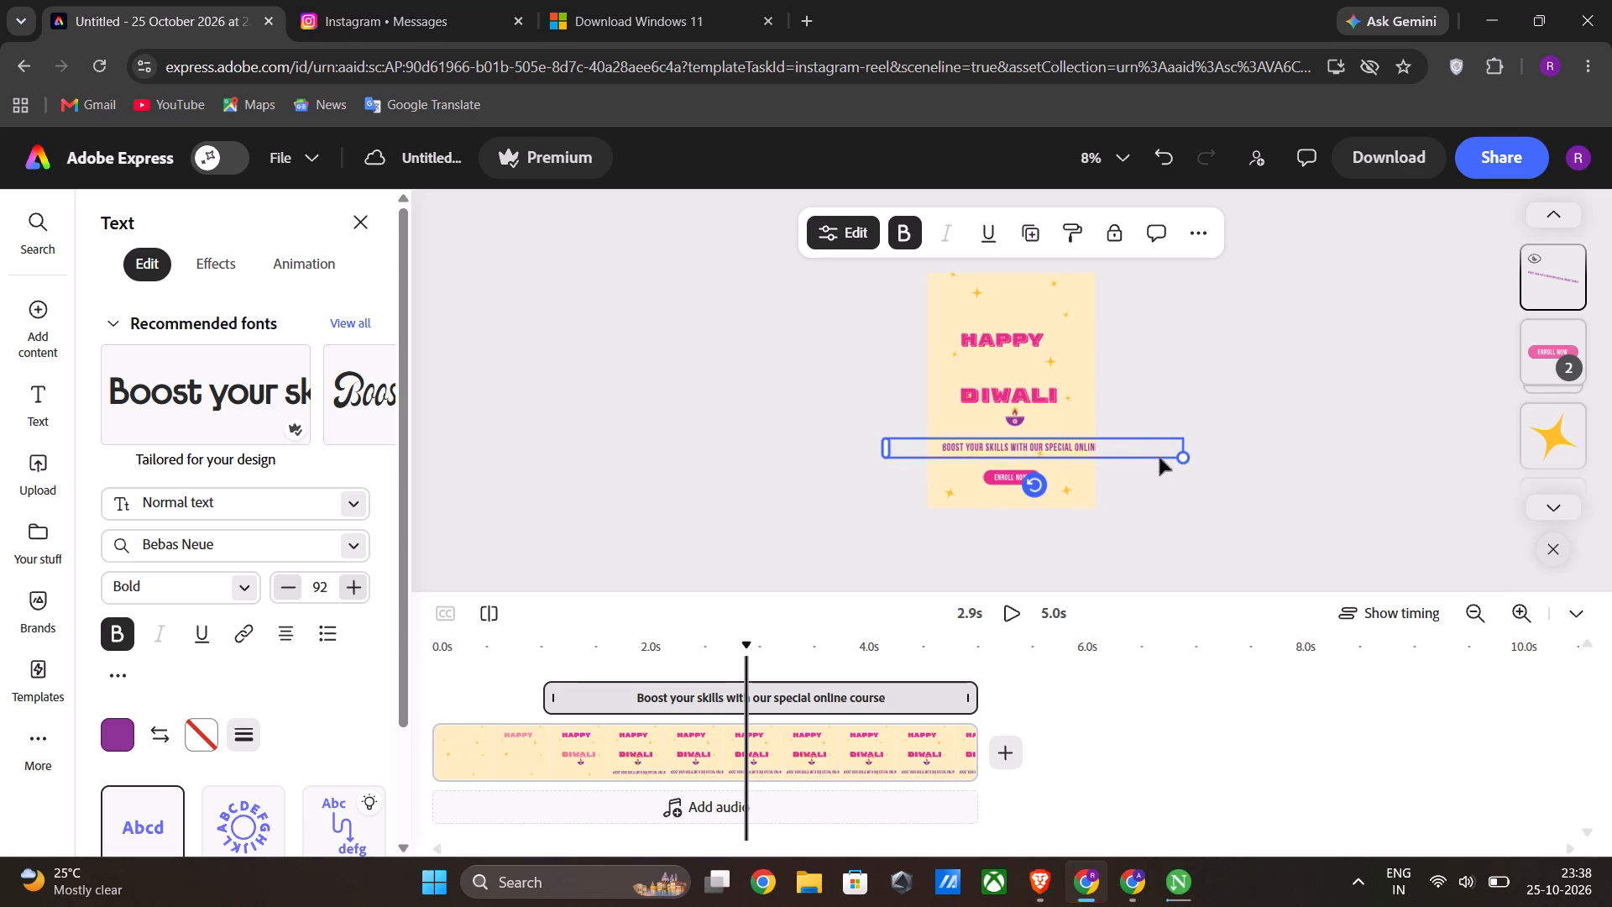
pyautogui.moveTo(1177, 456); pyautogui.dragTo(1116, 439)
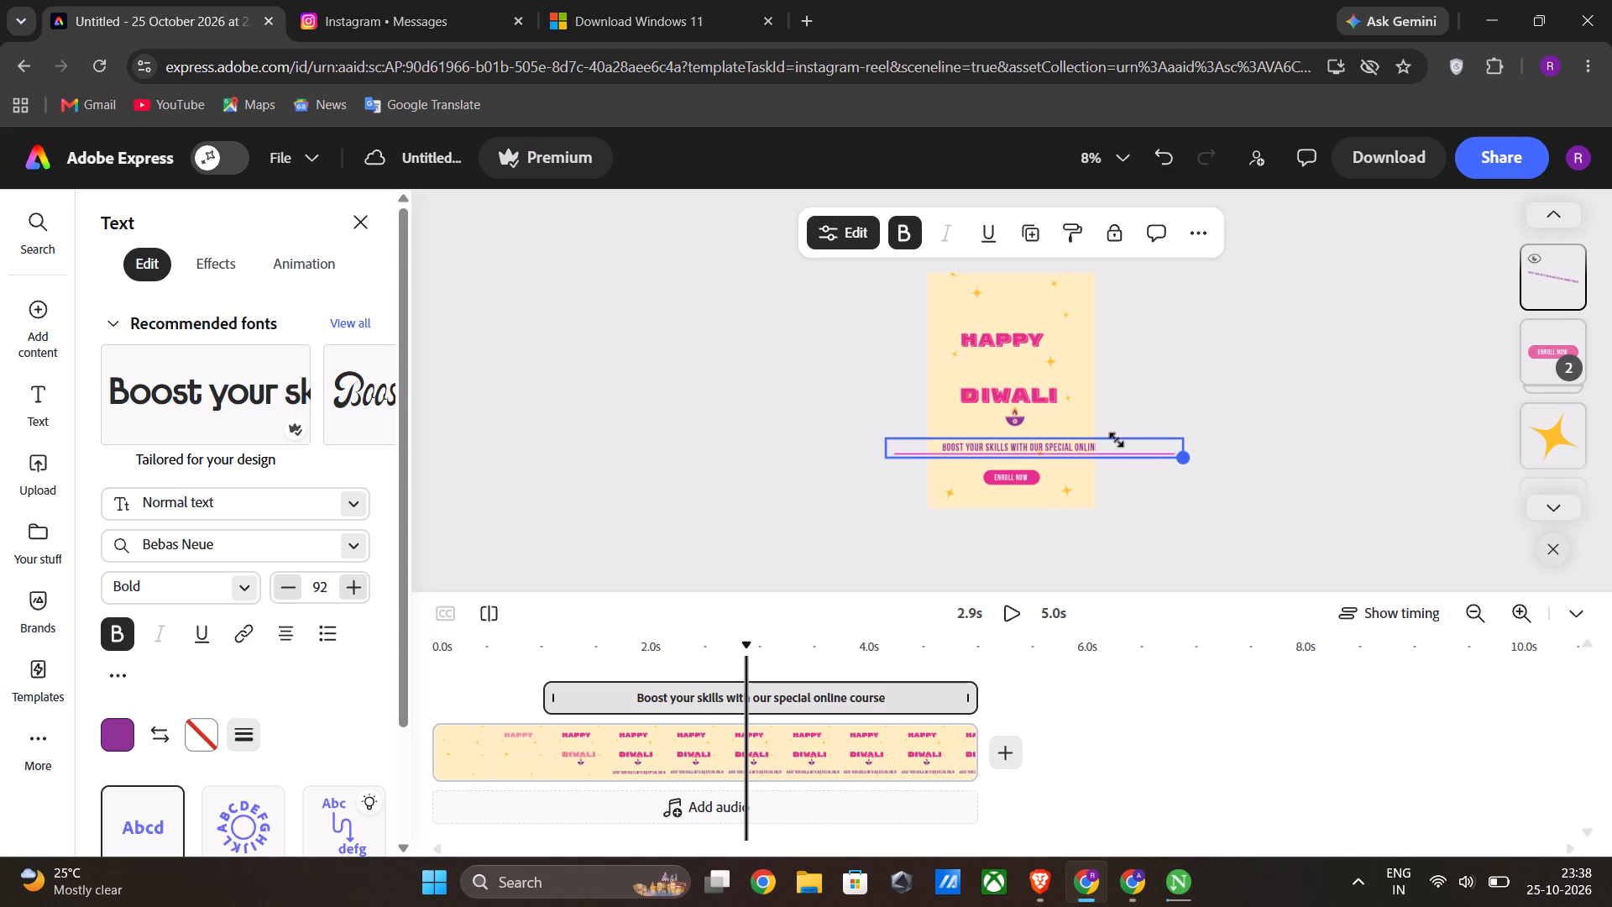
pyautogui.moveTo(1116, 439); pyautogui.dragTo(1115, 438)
# Nudge the course text slightly left to bring it closer to centred between the diya lamp and the ENROLL NOW button.
pyautogui.moveTo(1072, 447); pyautogui.dragTo(1064, 448)
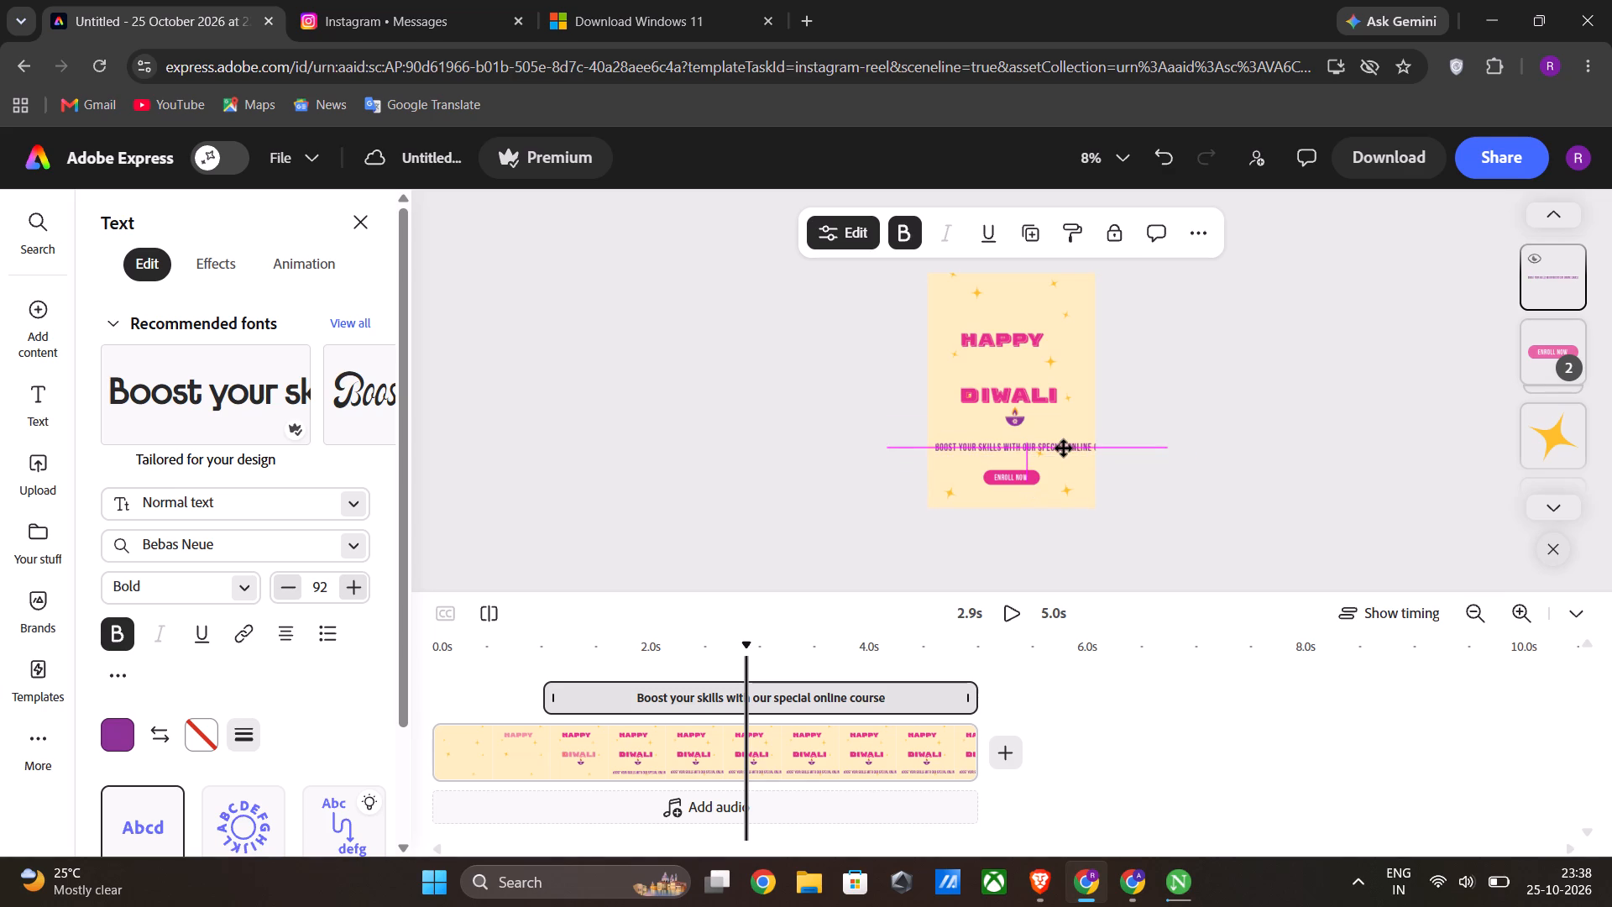
pyautogui.moveTo(1064, 448); pyautogui.dragTo(1060, 450)
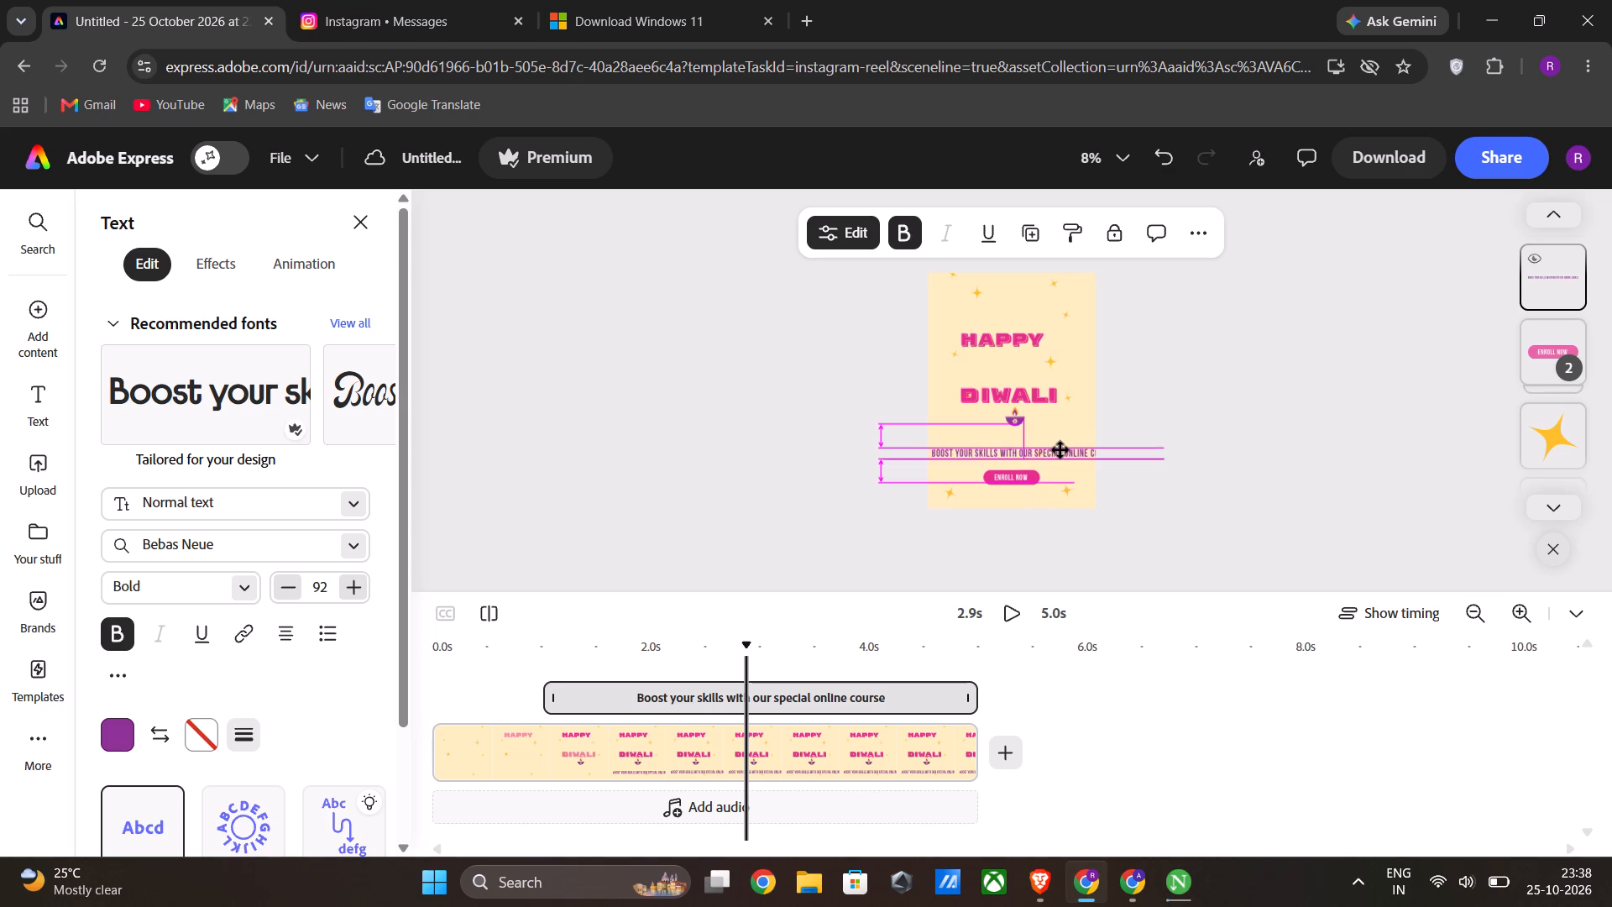
pyautogui.moveTo(1060, 450); pyautogui.dragTo(1060, 449)
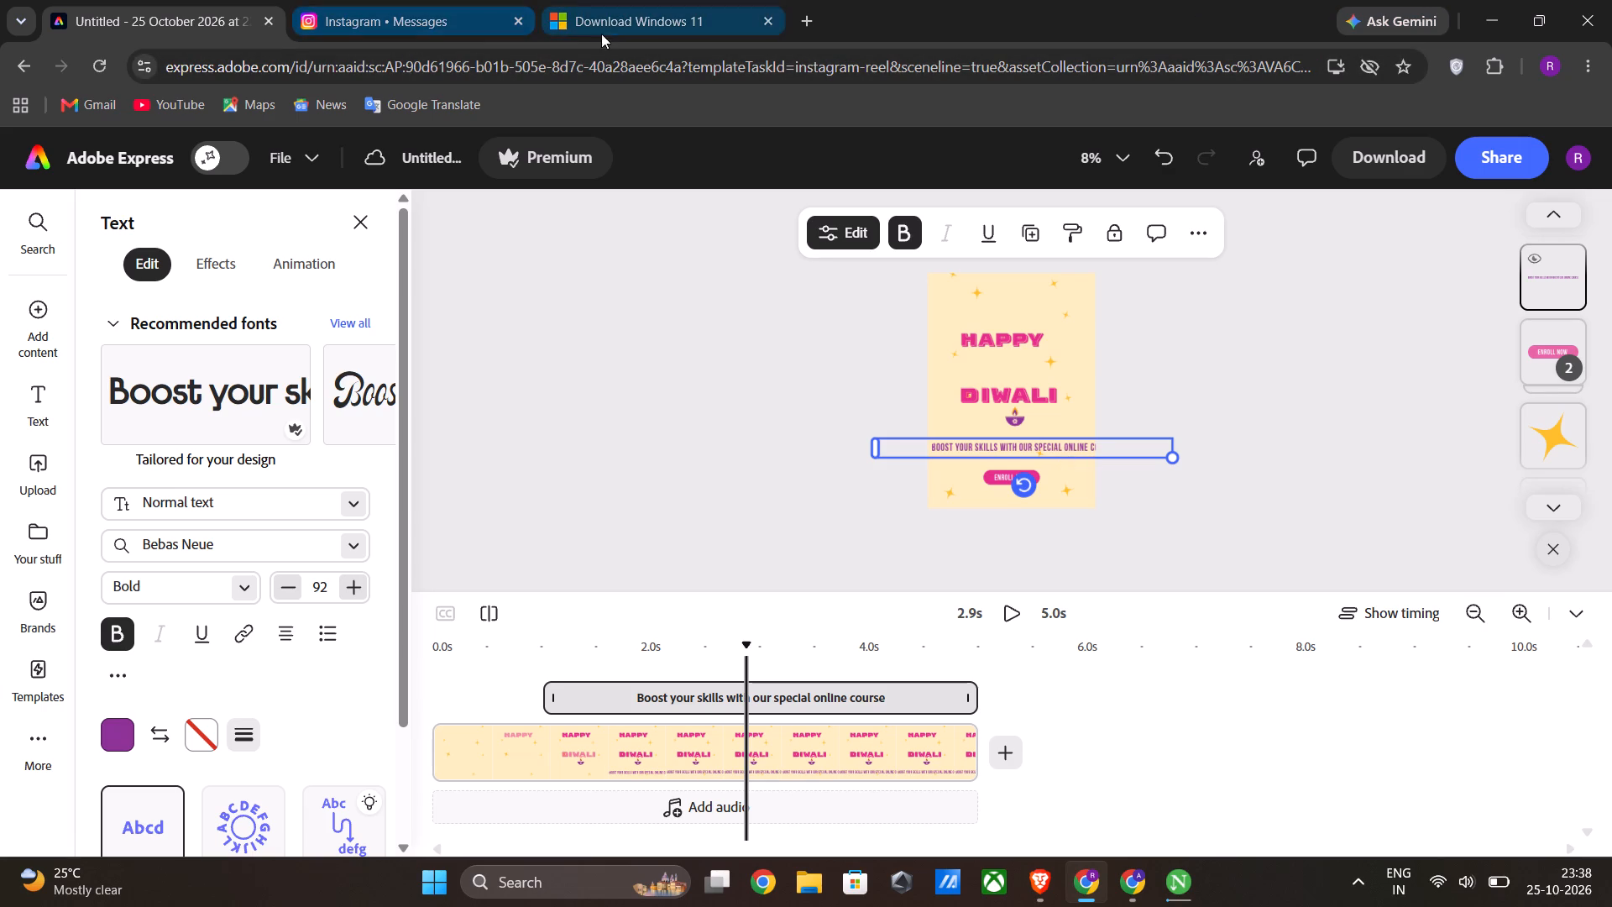
# Switch to the Download Windows 11 page and check the ISO's progress in the download manager.
pyautogui.click(609, 0)
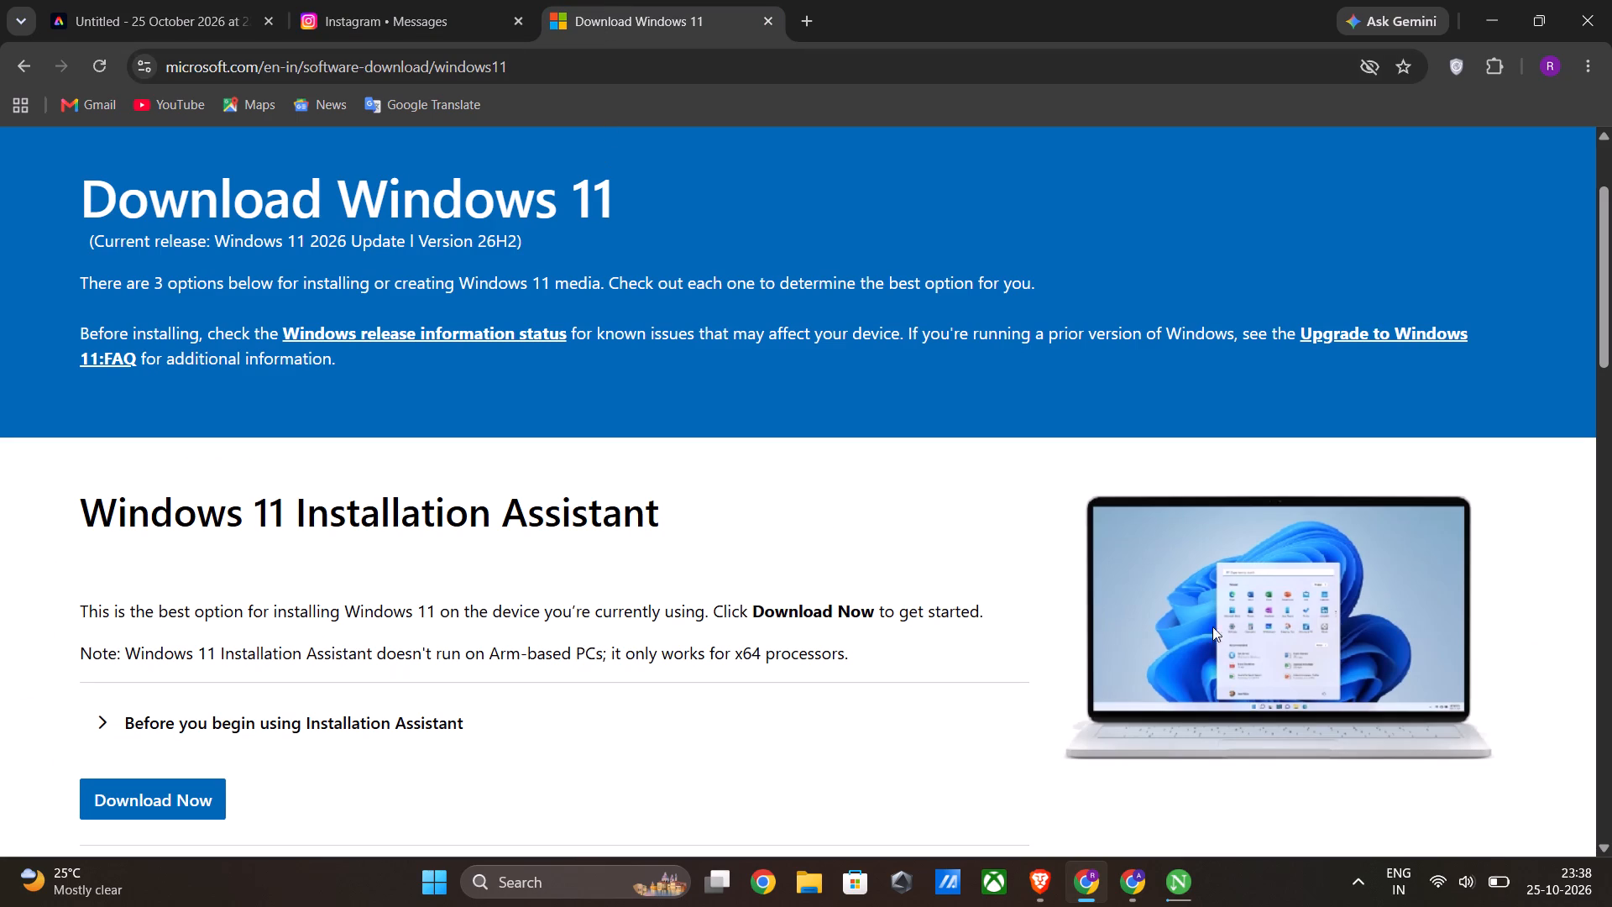
pyautogui.click(1171, 875)
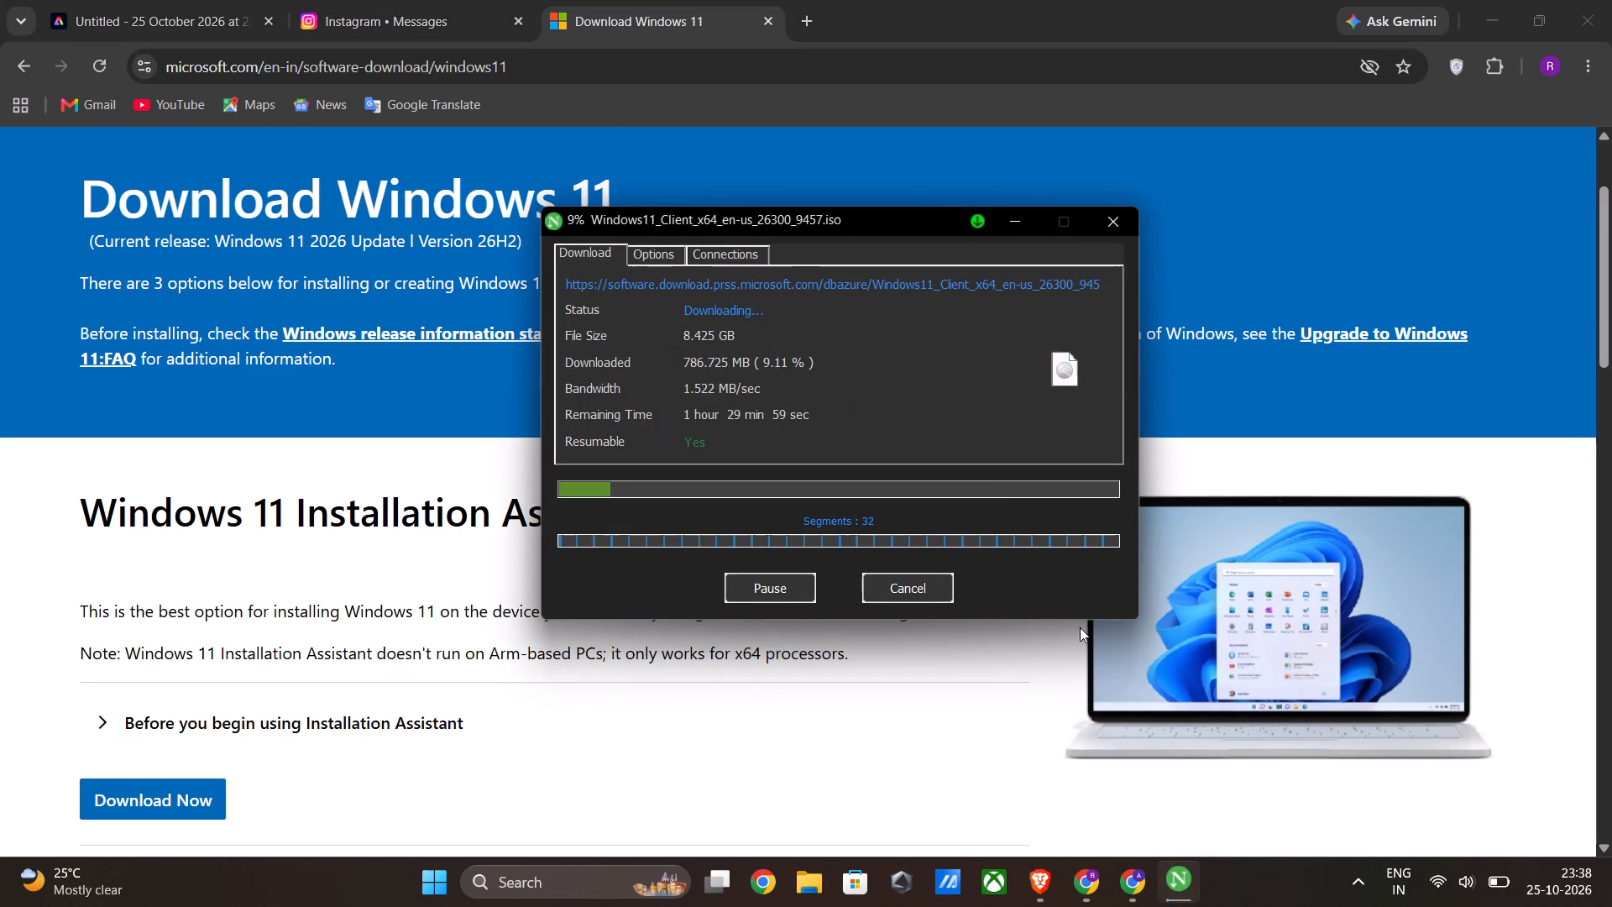
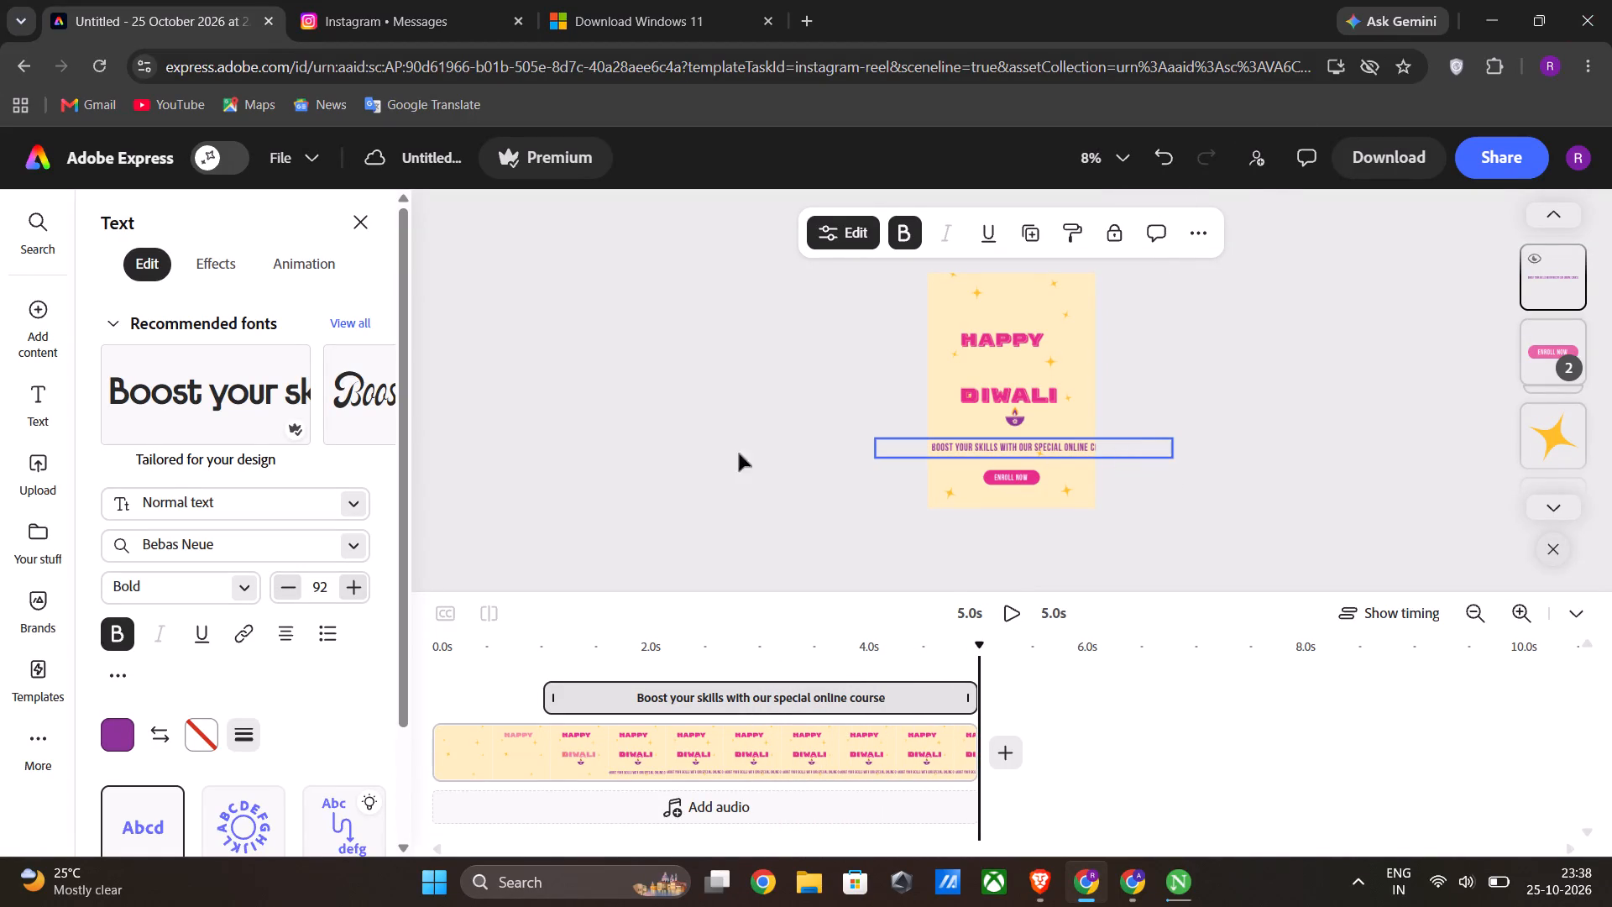
# Break the course text into two lines so that "WITH OUR SPECIAL ONLINE COURSE" starts the second line.
pyautogui.click(996, 443)
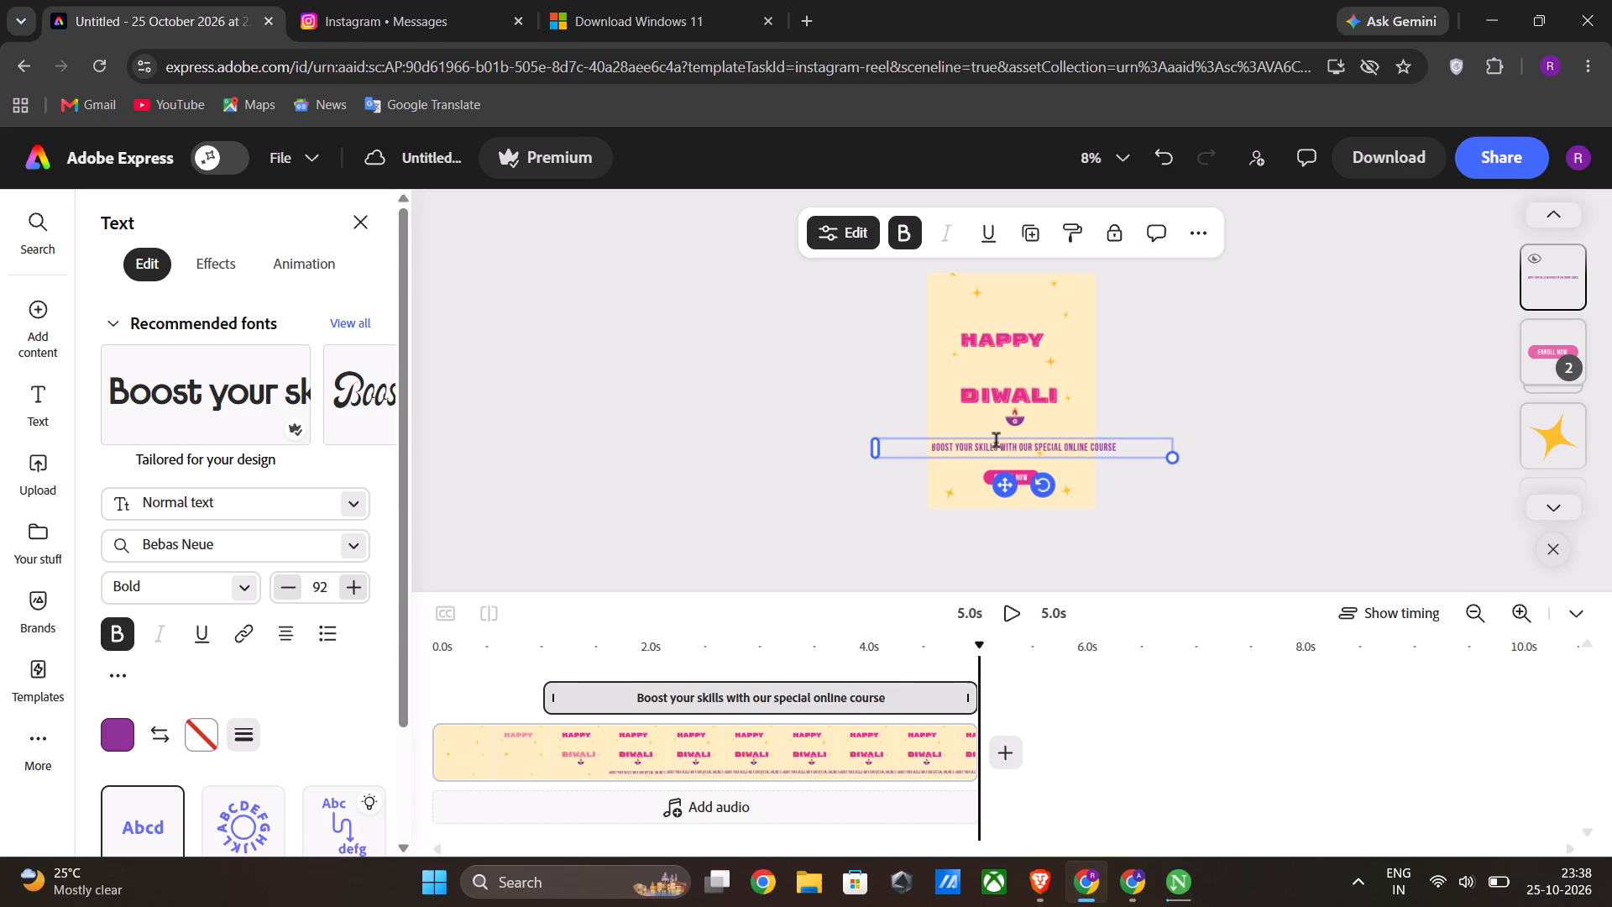
pyautogui.press('Return')
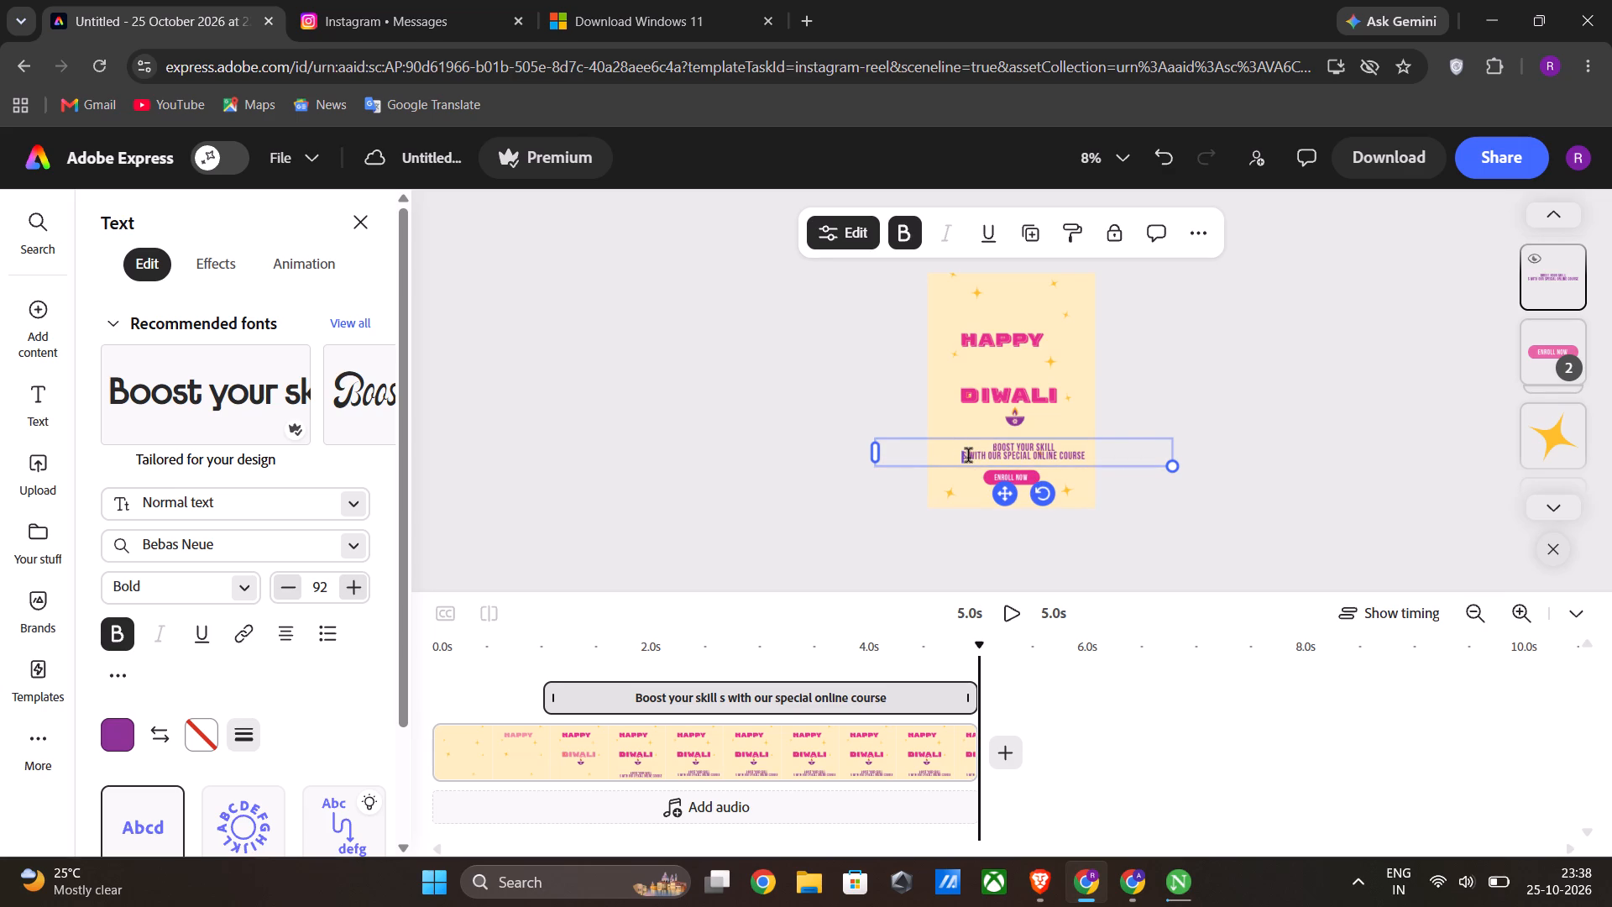
pyautogui.press('BackSpace')
pyautogui.press('Right')
pyautogui.press('space')
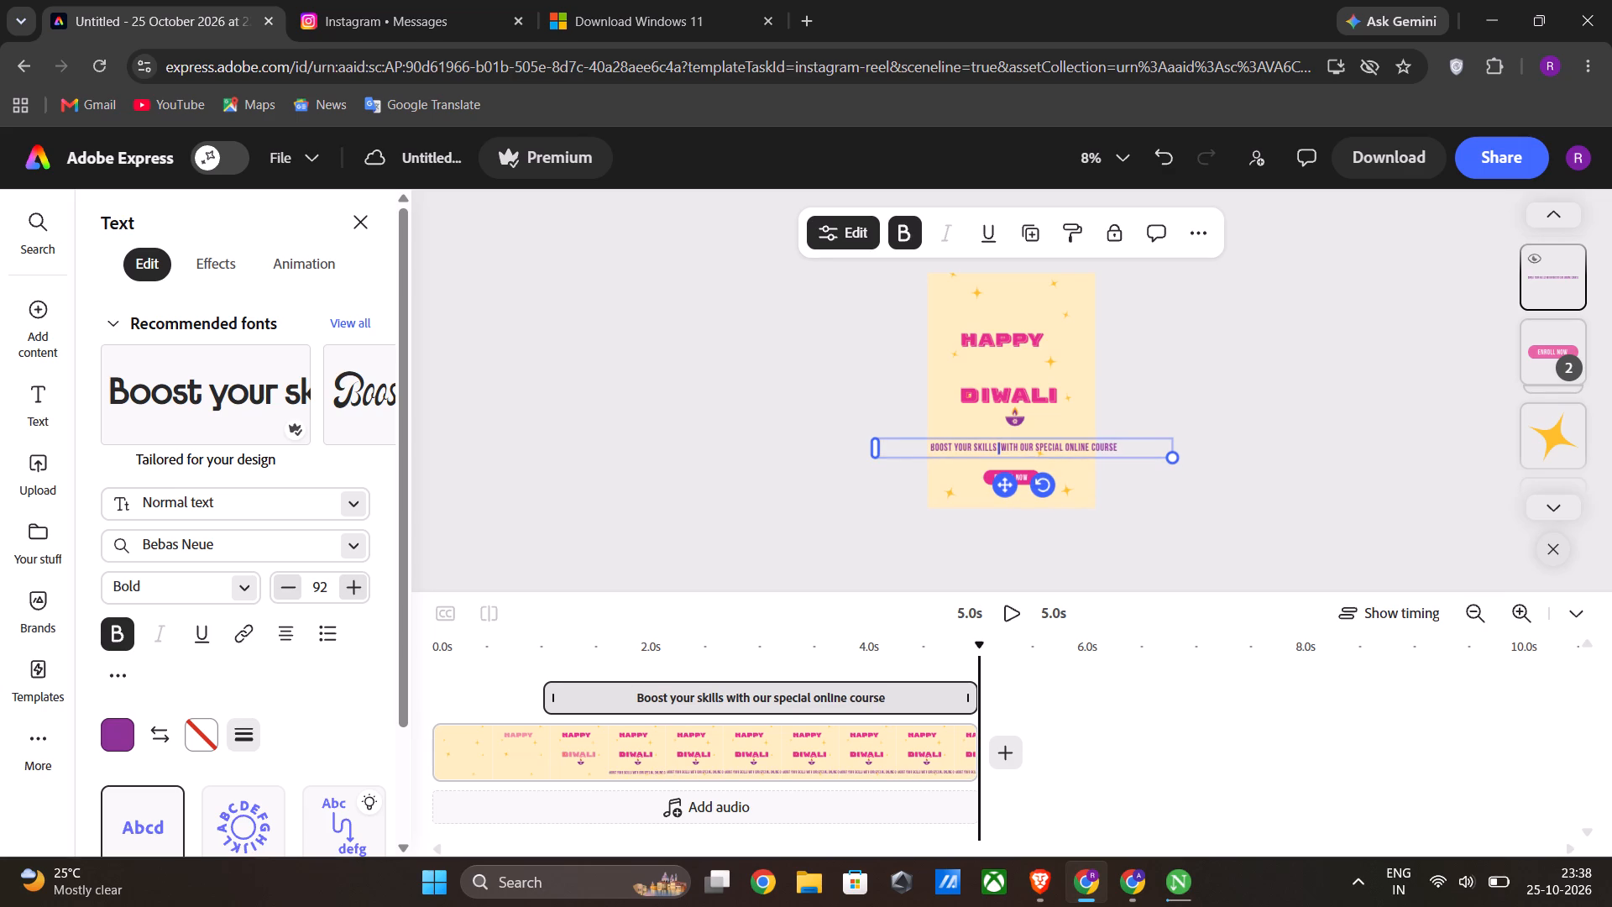
pyautogui.press('Return')
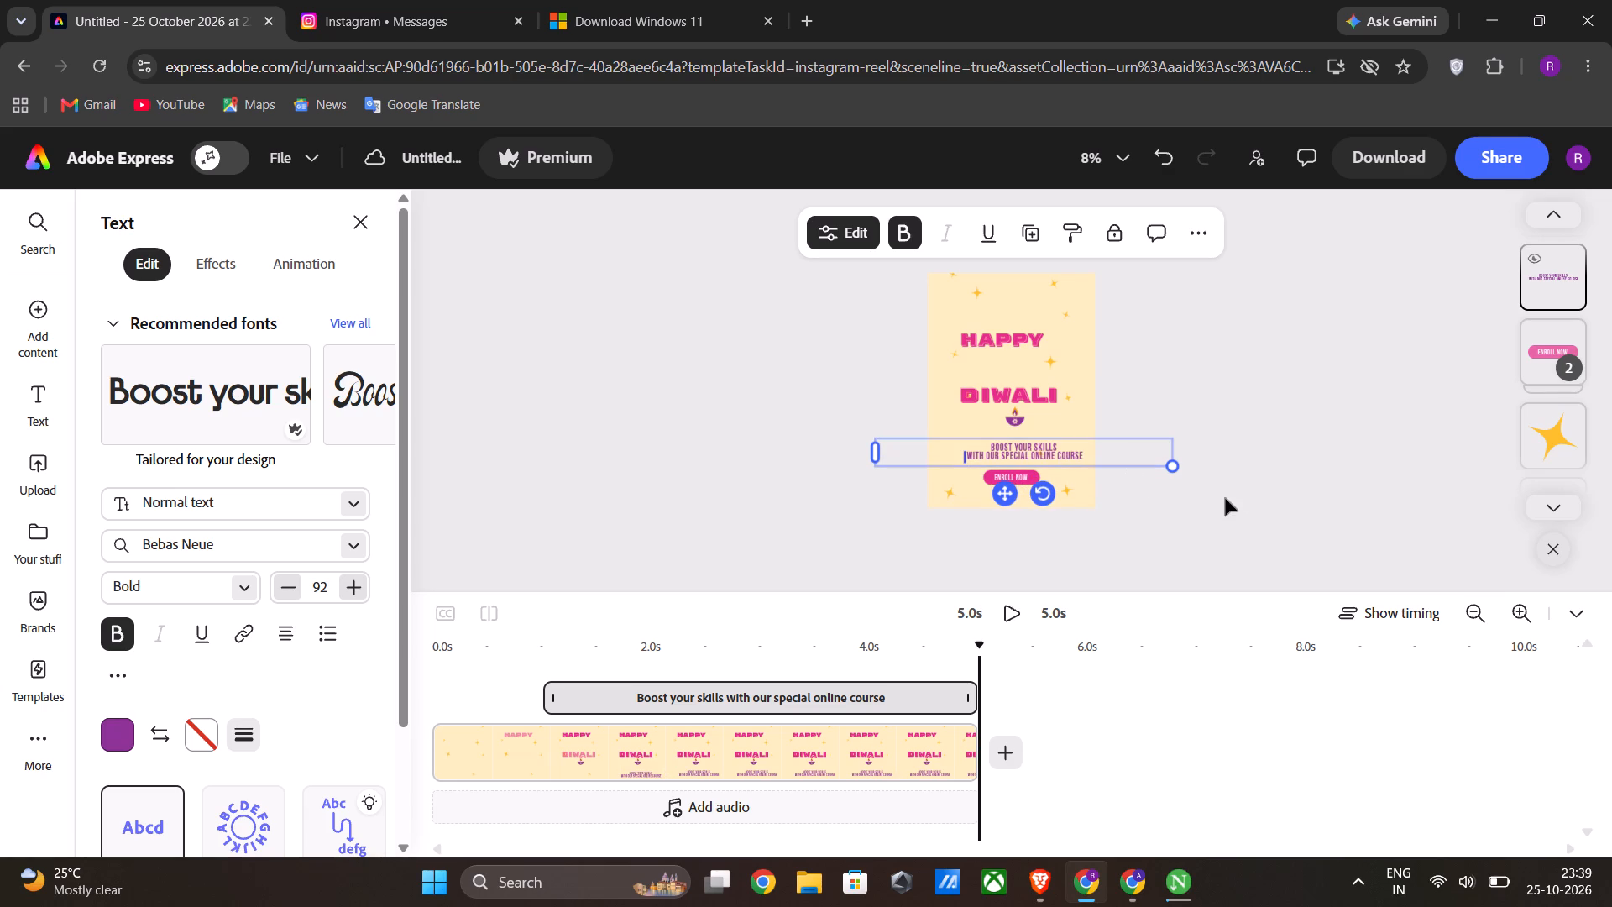
# Scale the two-line course text up to font size 130.
pyautogui.moveTo(1170, 472); pyautogui.dragTo(1217, 496)
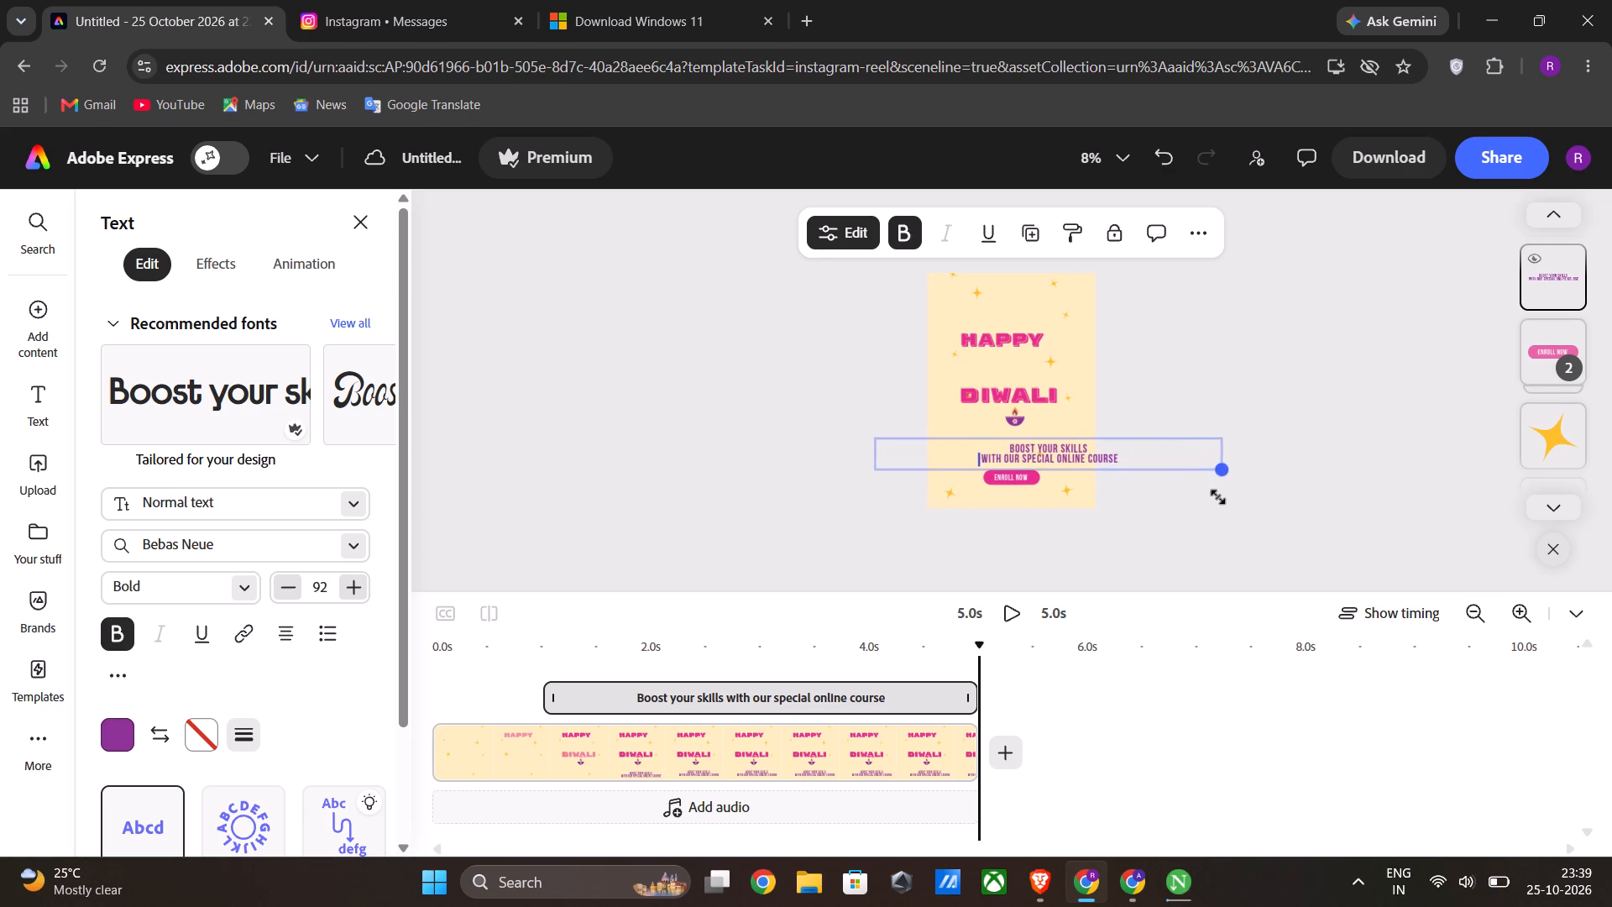
pyautogui.moveTo(1217, 496); pyautogui.dragTo(1264, 498)
# Move the course text up just below DIWALI and centre it horizontally so both lines fit within the page.
pyautogui.moveTo(1102, 458); pyautogui.dragTo(1072, 443)
pyautogui.click(1193, 537)
pyautogui.moveTo(1073, 457); pyautogui.dragTo(1024, 434)
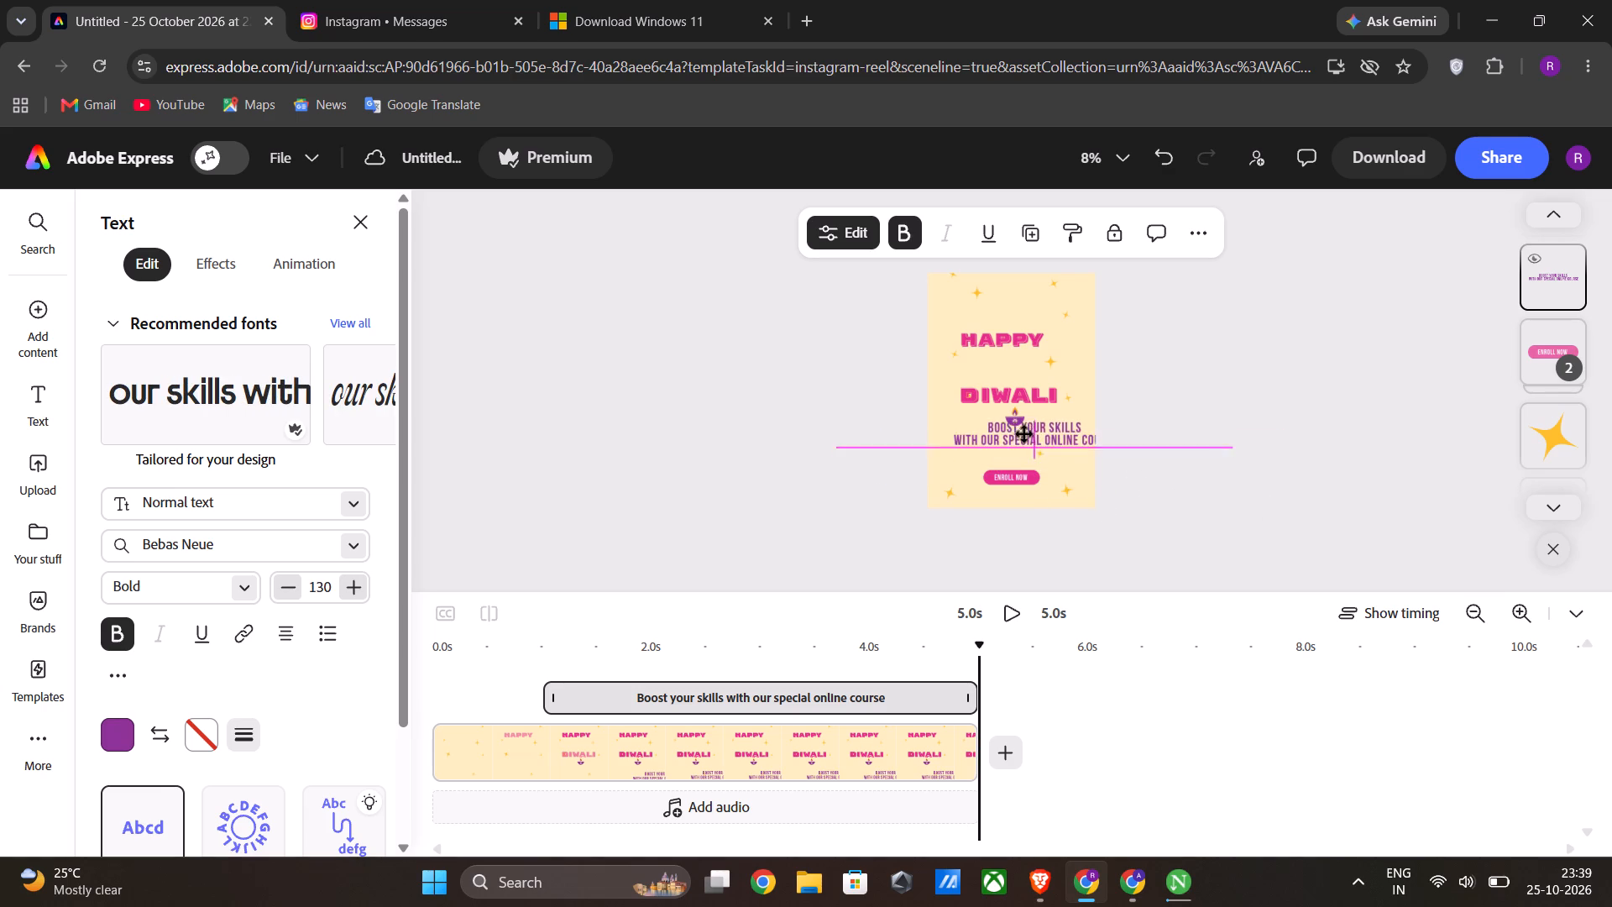
pyautogui.moveTo(1024, 434); pyautogui.dragTo(1004, 433)
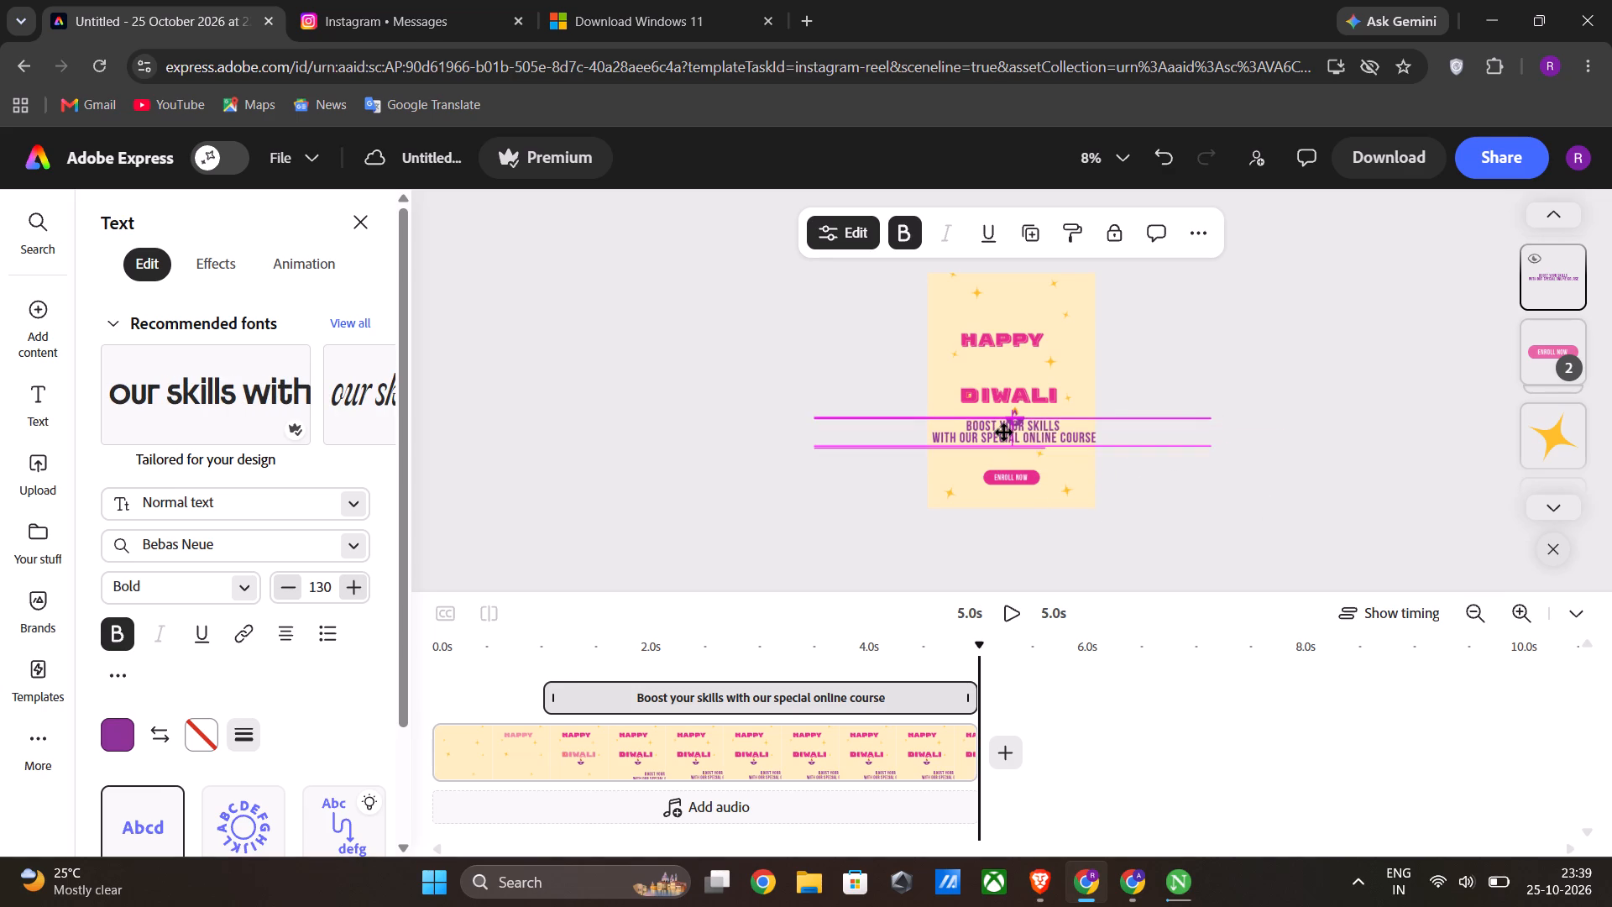
pyautogui.moveTo(1004, 433); pyautogui.dragTo(999, 433)
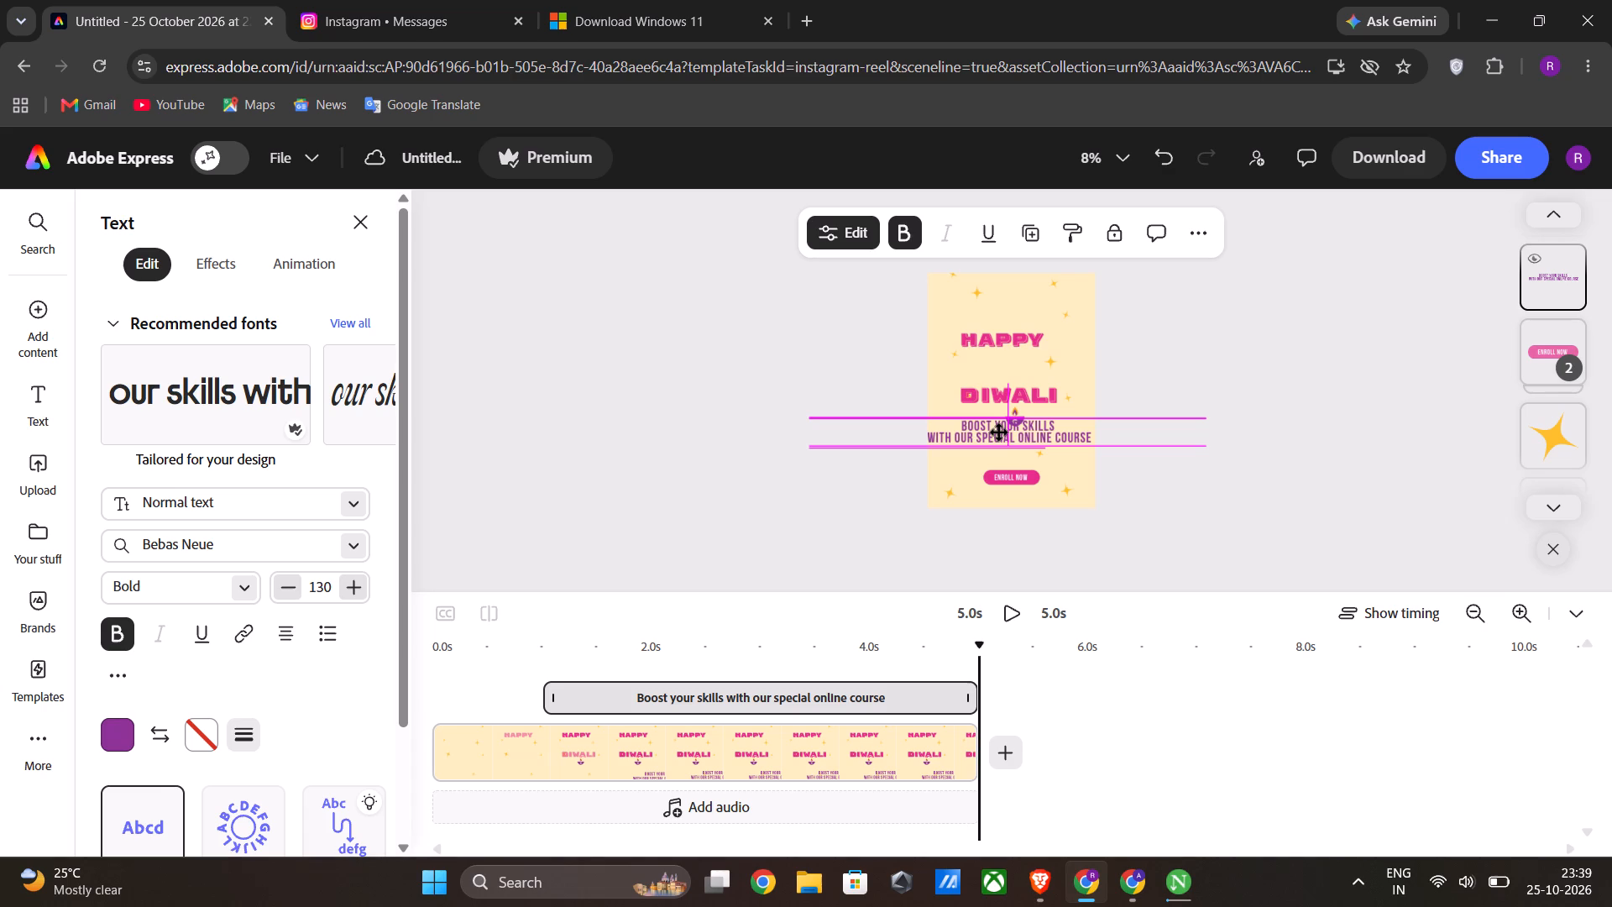
pyautogui.moveTo(999, 433); pyautogui.dragTo(1001, 433)
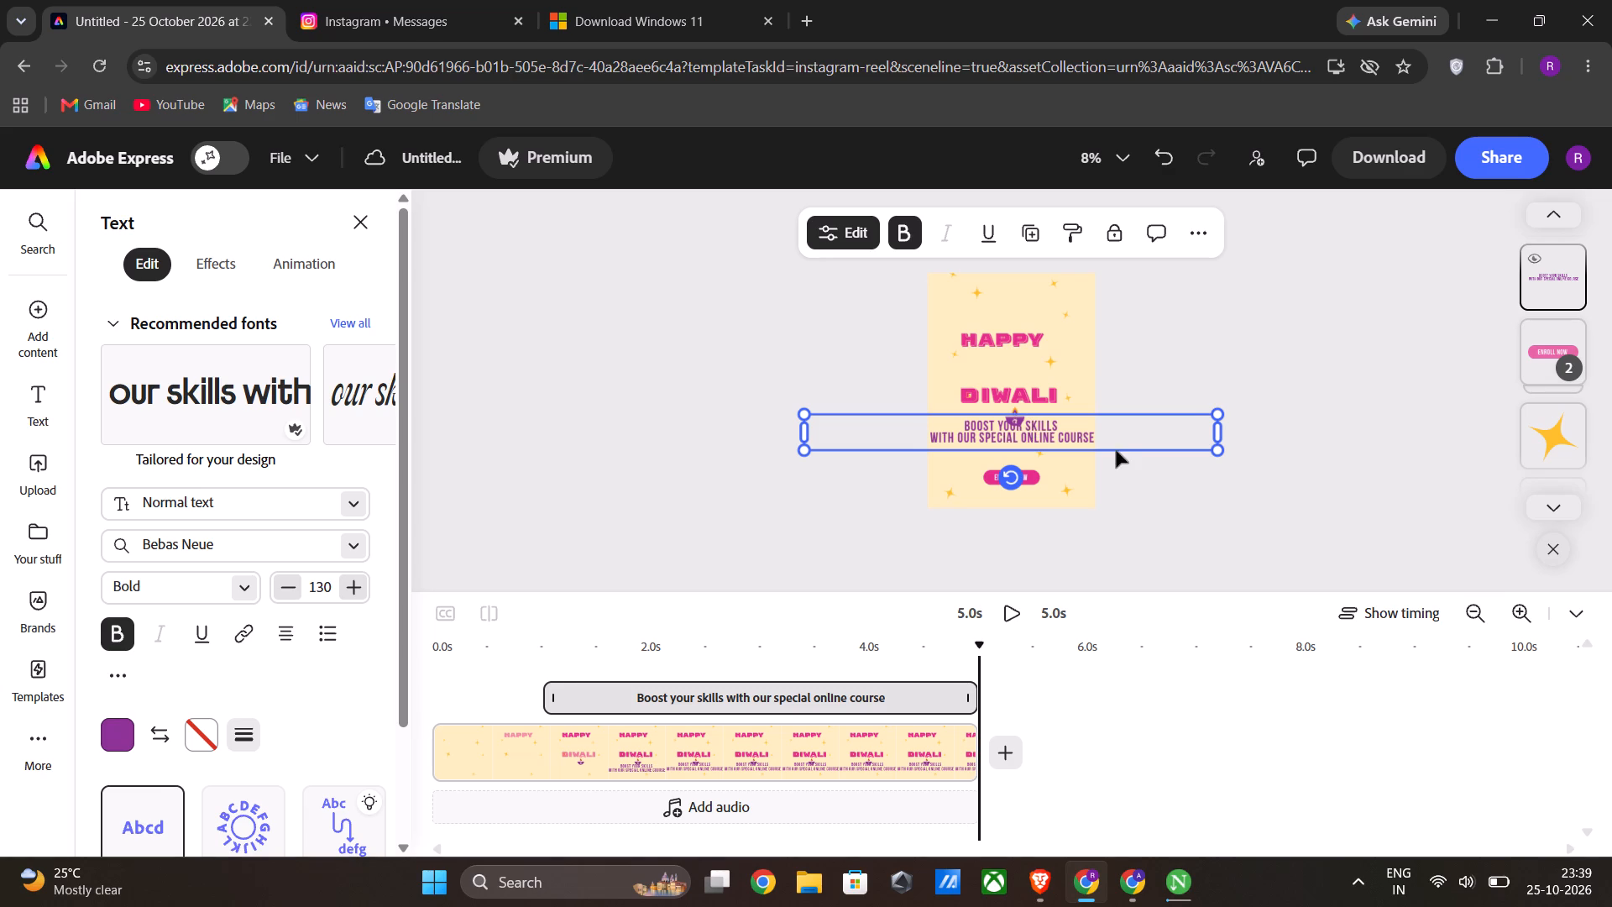
pyautogui.click(1095, 475)
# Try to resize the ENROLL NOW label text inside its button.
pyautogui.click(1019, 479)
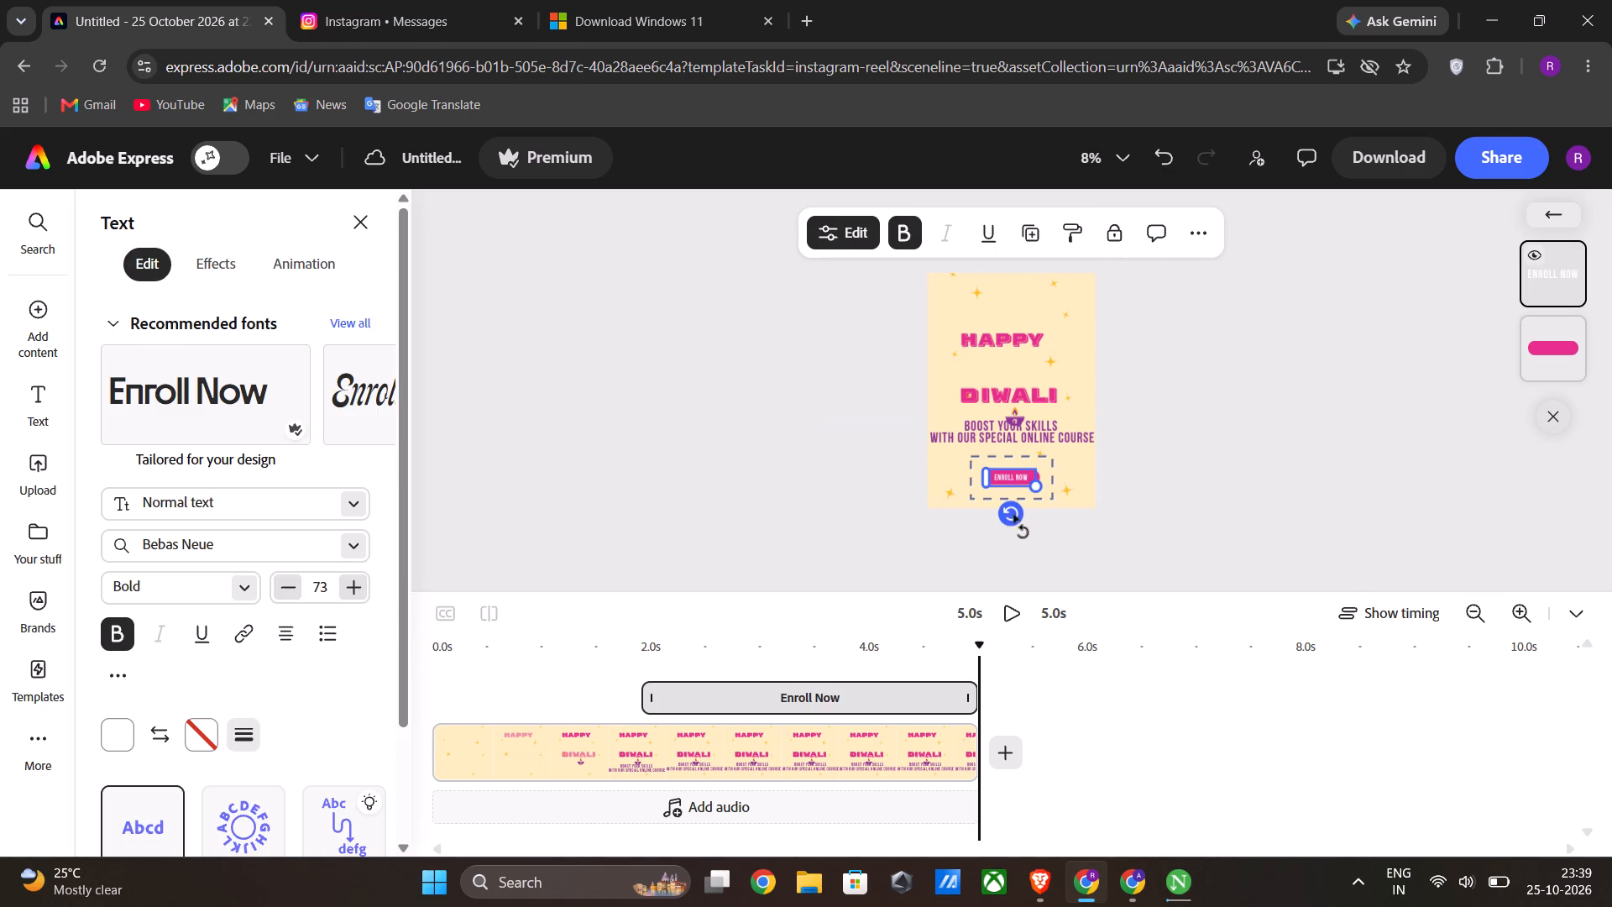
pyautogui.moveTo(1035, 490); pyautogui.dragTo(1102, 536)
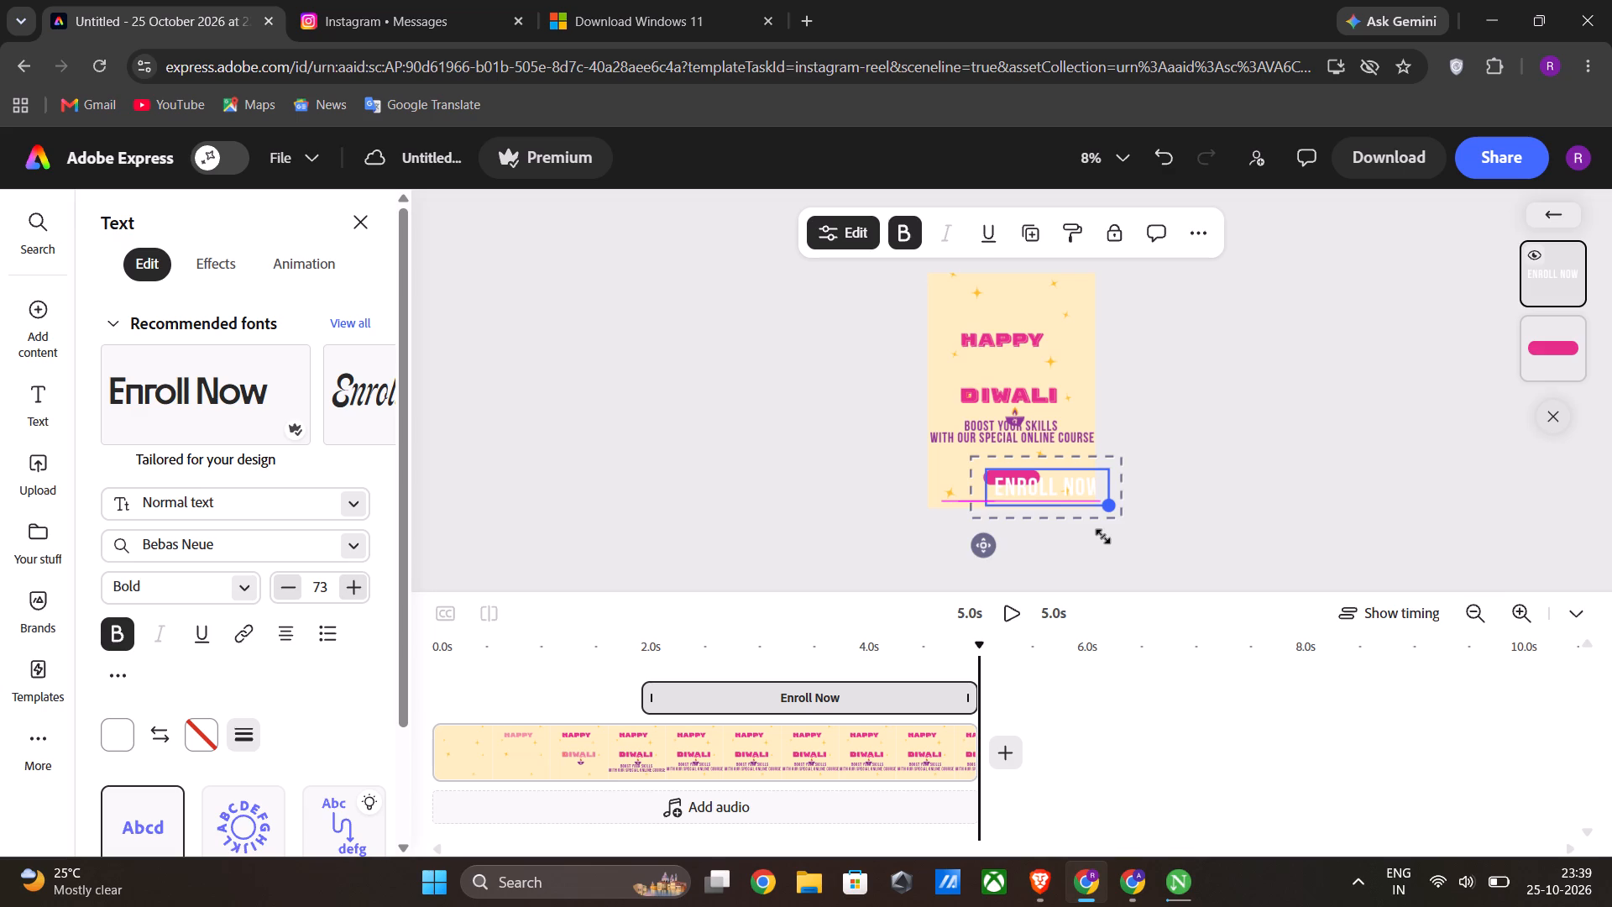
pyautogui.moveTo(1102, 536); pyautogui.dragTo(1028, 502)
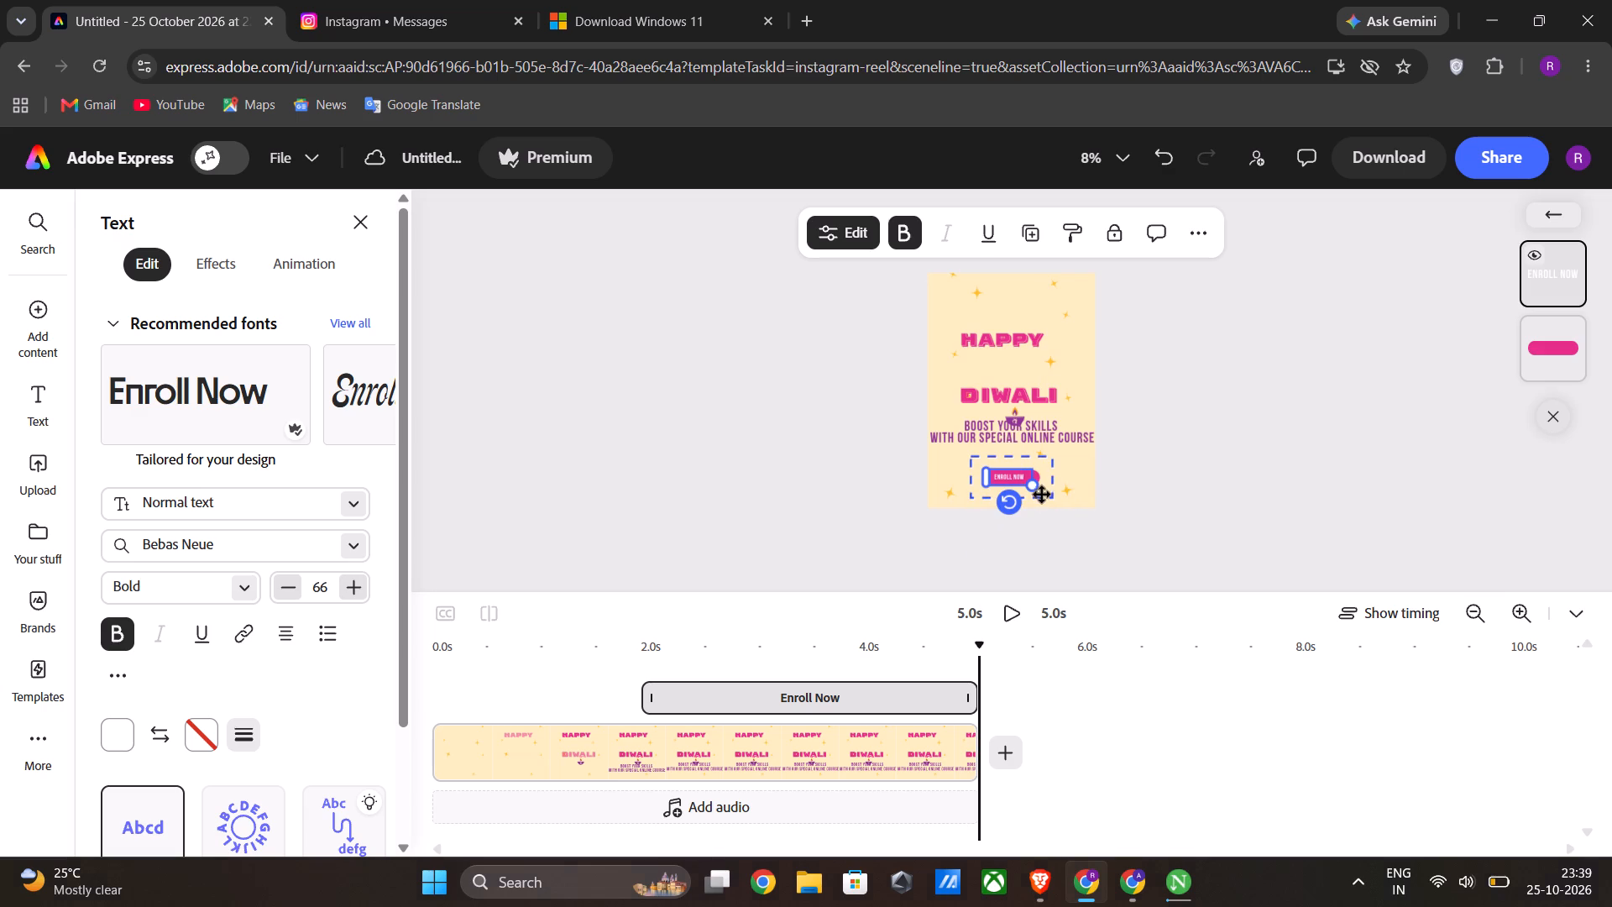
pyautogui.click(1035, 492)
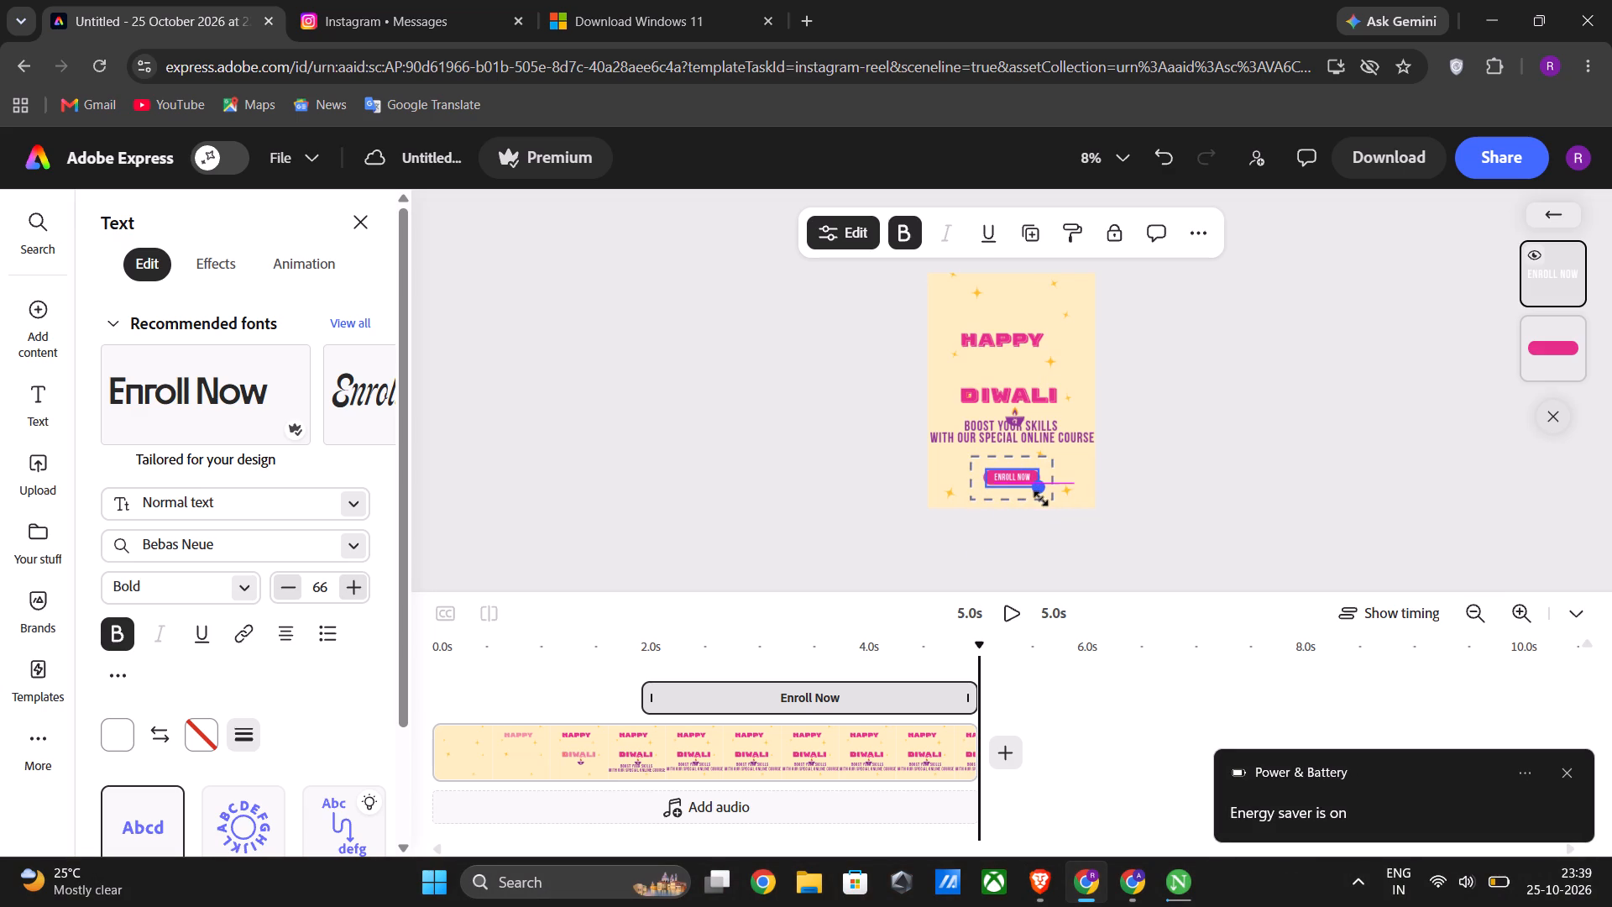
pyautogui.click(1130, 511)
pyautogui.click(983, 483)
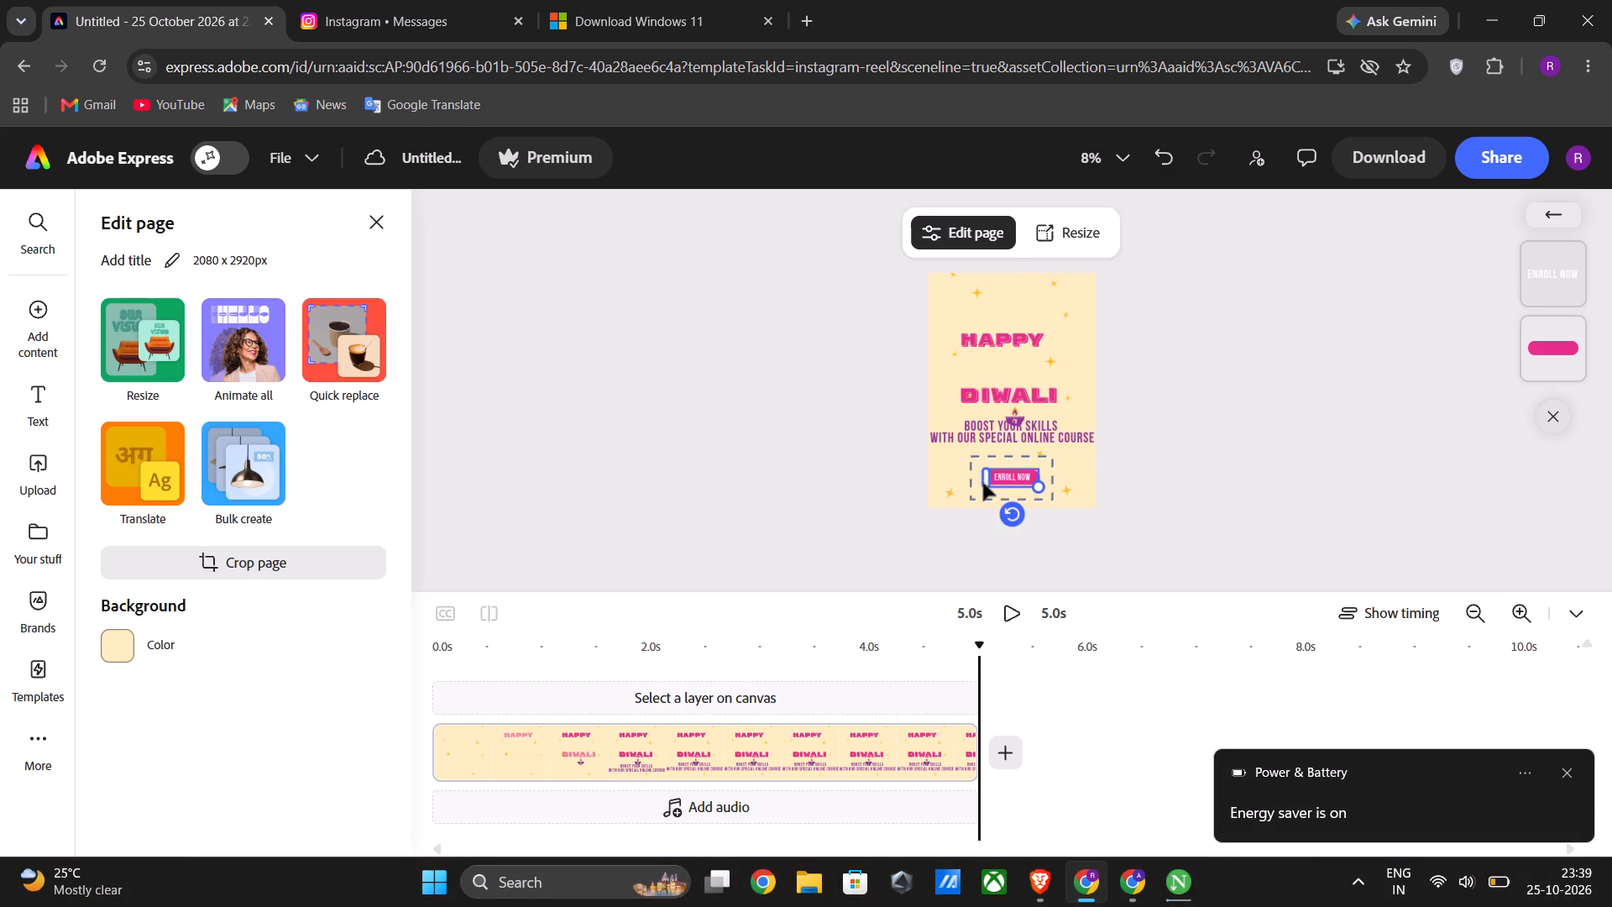
# Enlarge the pink rounded rectangle behind the ENROLL NOW label.
pyautogui.click(1542, 352)
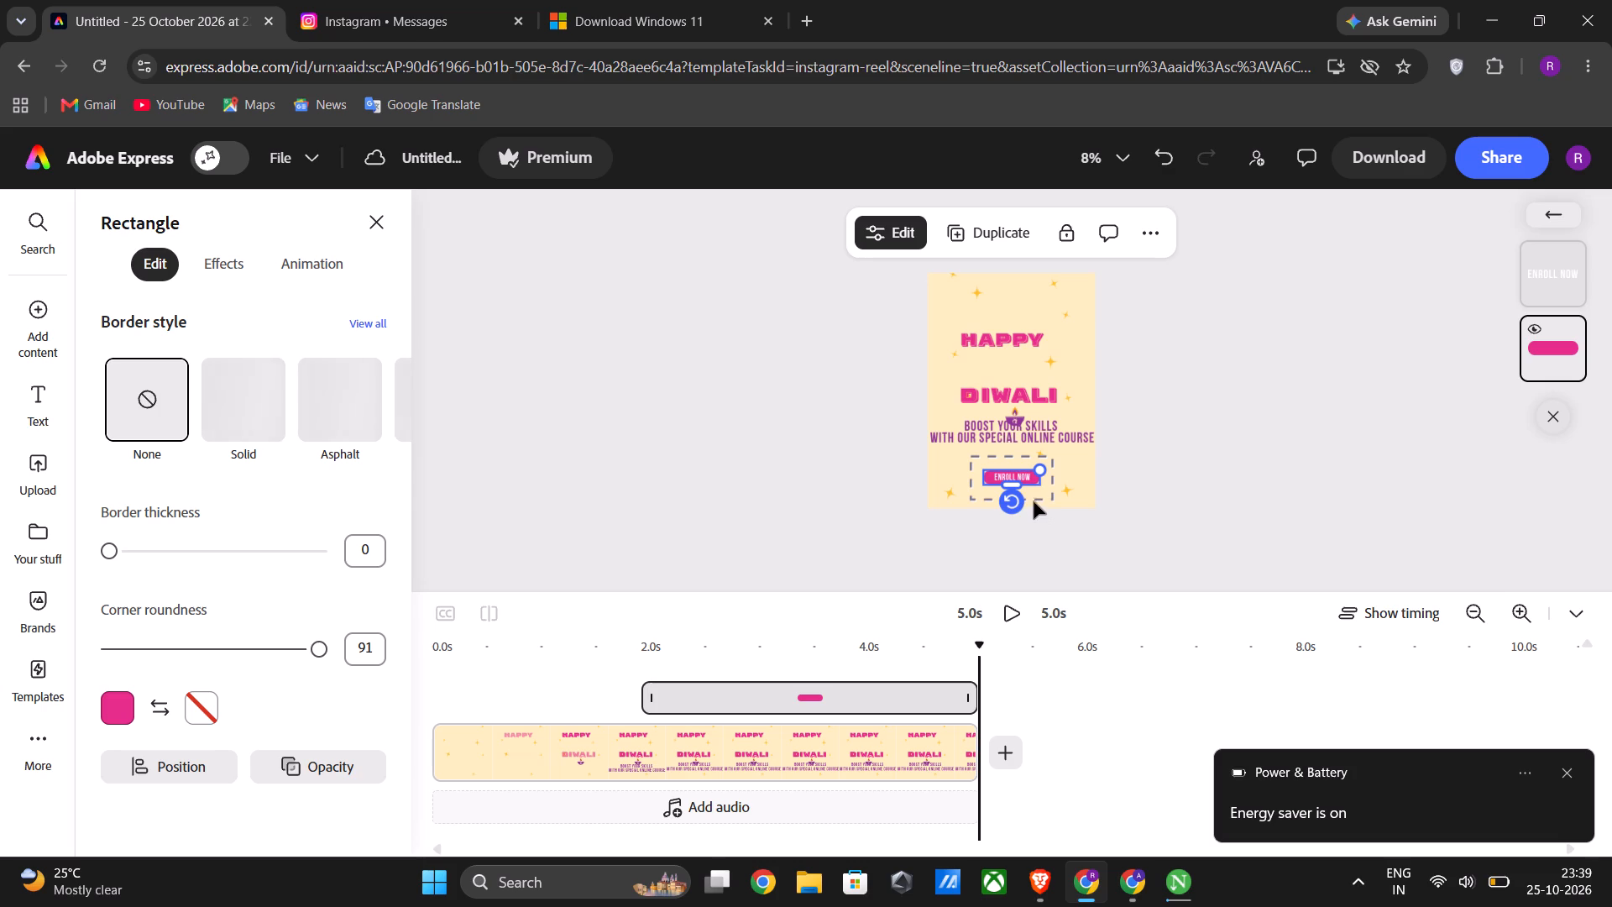
pyautogui.moveTo(1038, 470); pyautogui.dragTo(1059, 453)
pyautogui.click(992, 491)
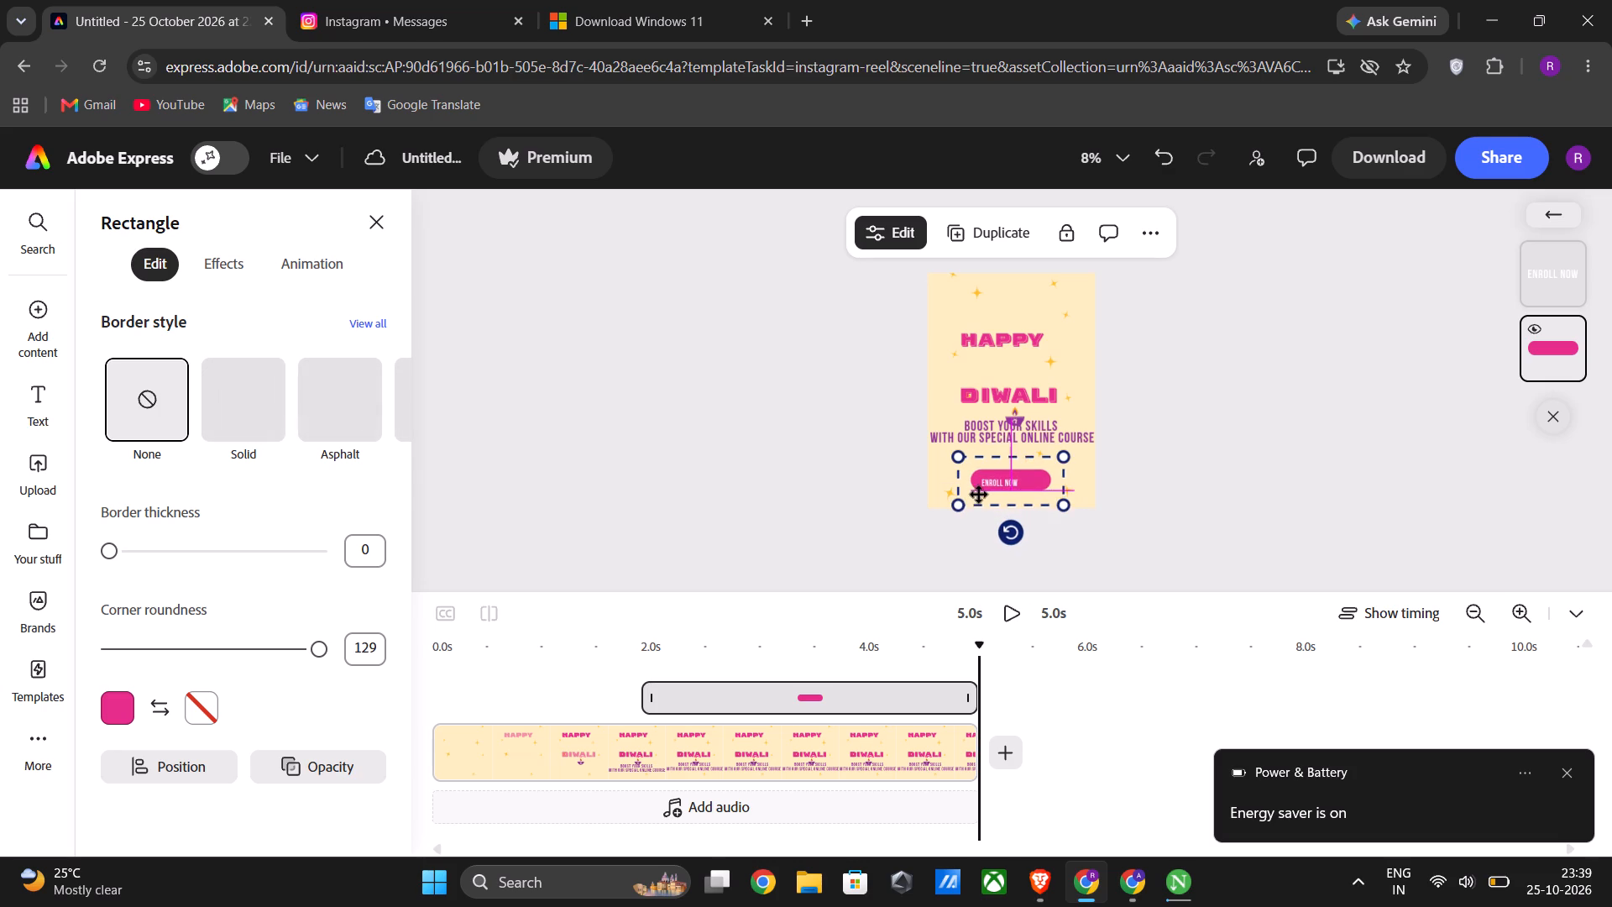
# Scale the ENROLL NOW label up to font size 119 to fit the enlarged button.
pyautogui.click(1034, 483)
pyautogui.moveTo(1044, 490); pyautogui.dragTo(1061, 495)
pyautogui.click(1044, 492)
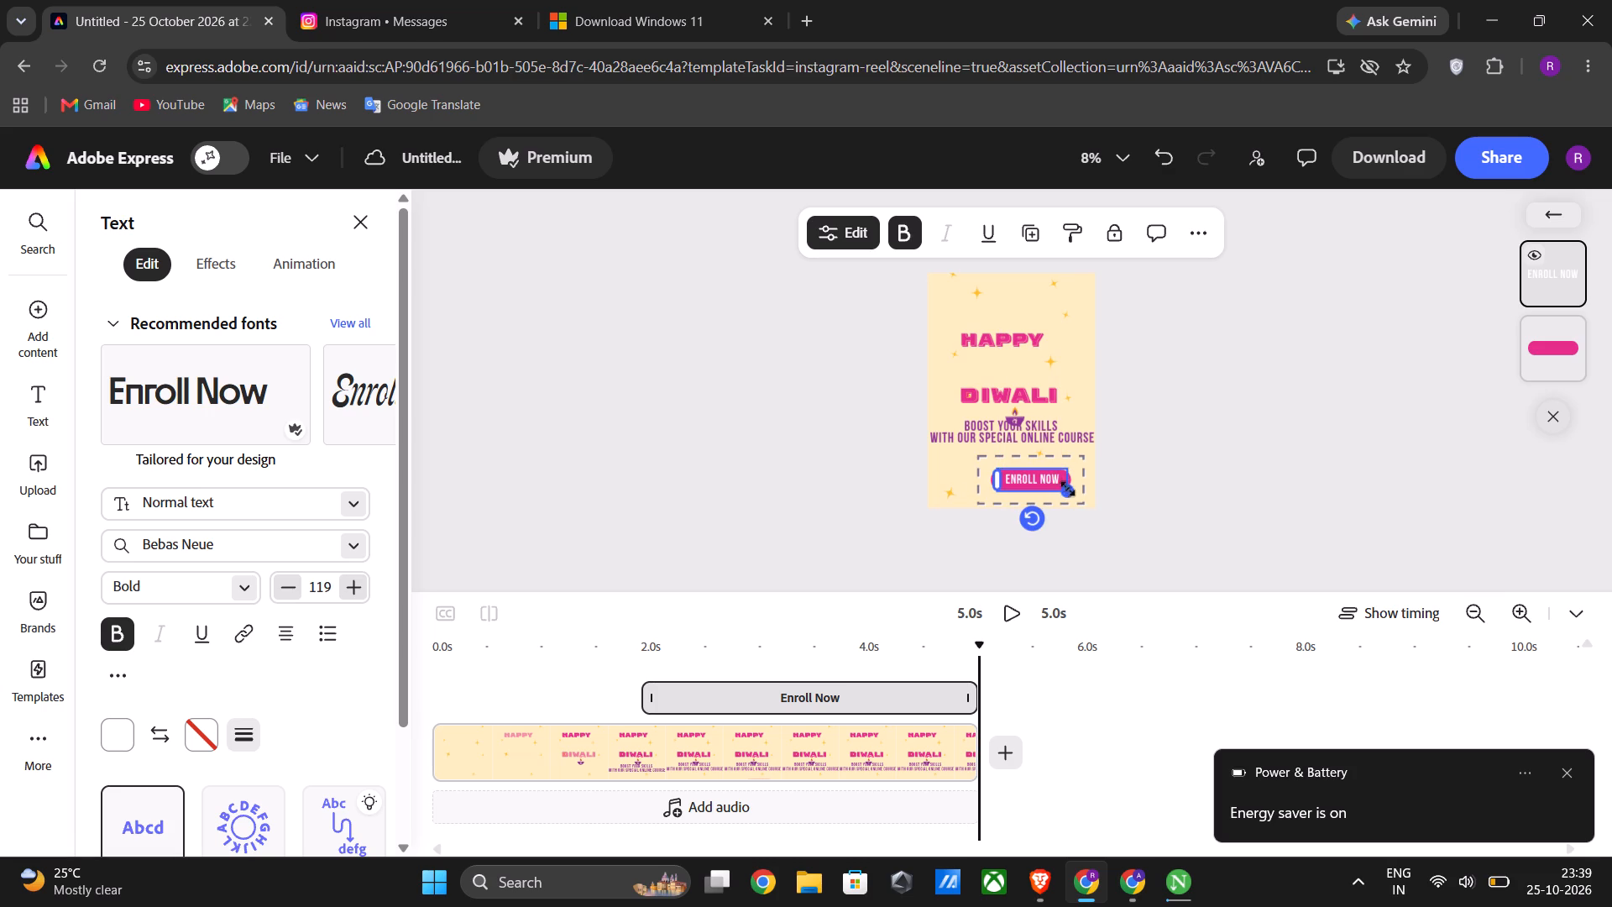
# Shift the pink button rectangle up and to the left, enlarge it further, and centre it below the course text.
pyautogui.click(1534, 360)
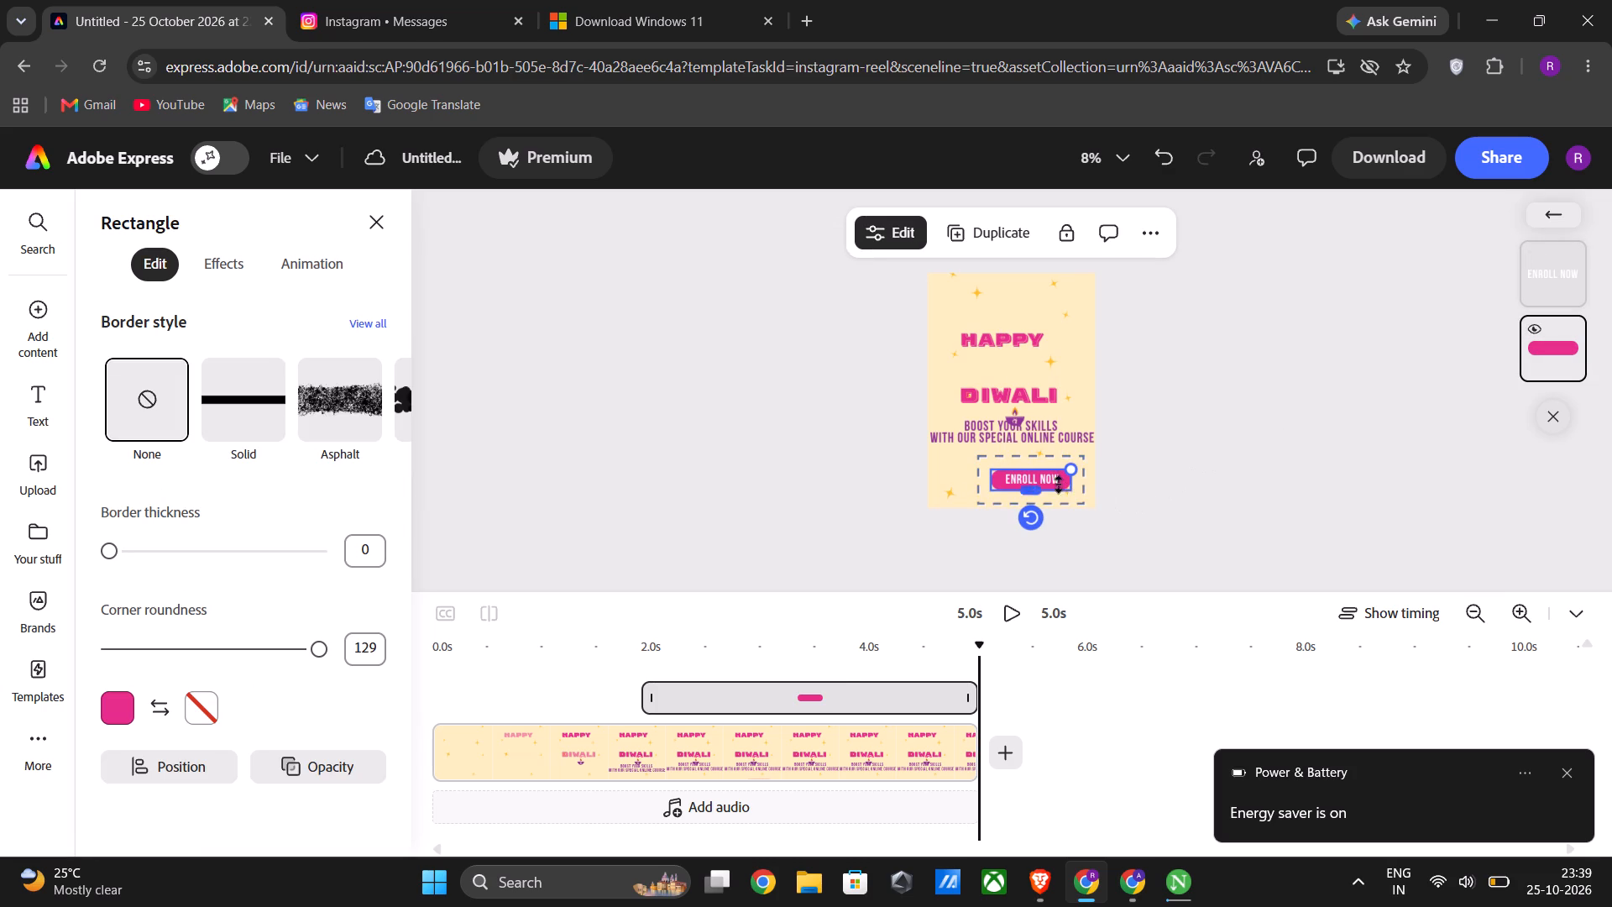
pyautogui.moveTo(1050, 480); pyautogui.dragTo(1012, 467)
pyautogui.moveTo(1038, 455); pyautogui.dragTo(1060, 434)
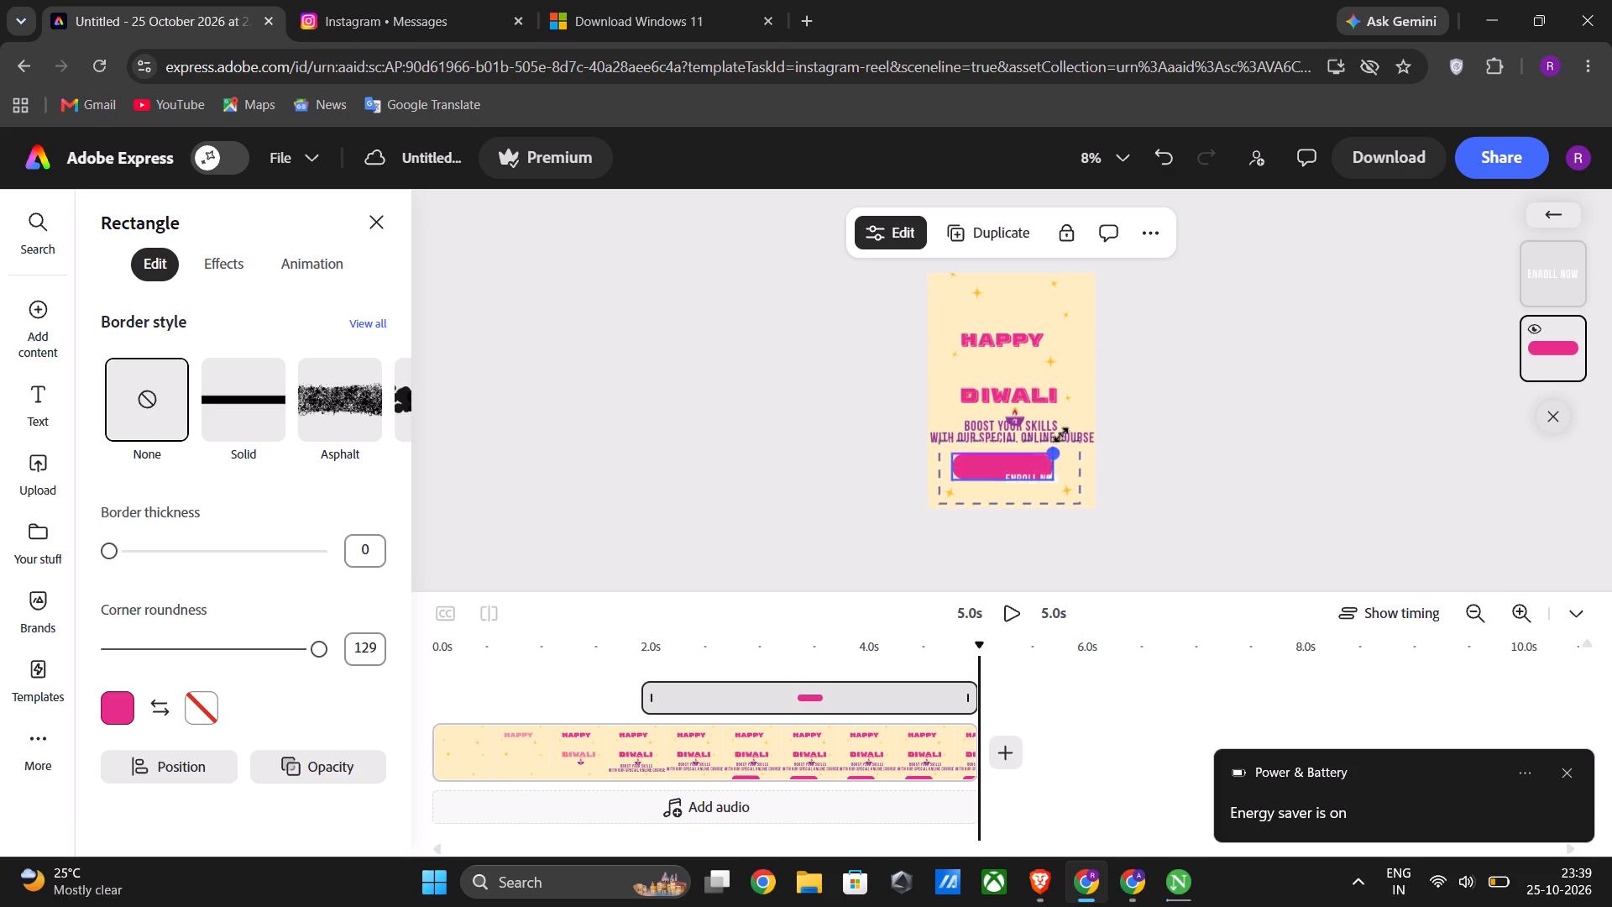
pyautogui.moveTo(1060, 434); pyautogui.dragTo(1065, 433)
pyautogui.click(1045, 475)
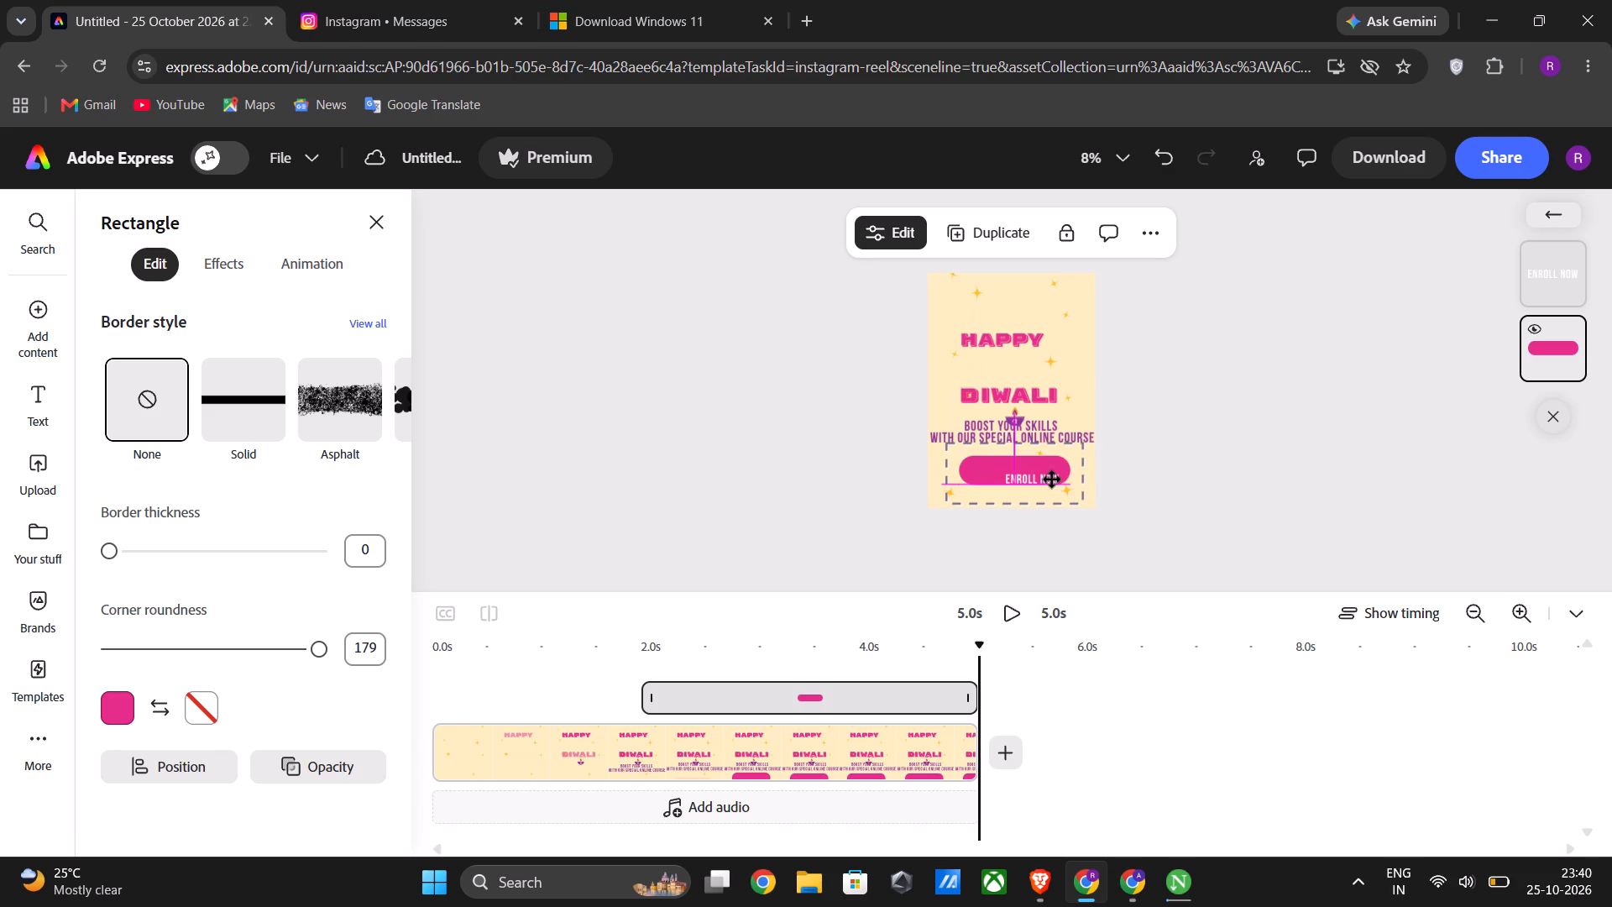
# Move the ENROLL NOW label onto the enlarged pink button and scale it up to font size 170.
pyautogui.click(1042, 478)
pyautogui.click(1042, 478)
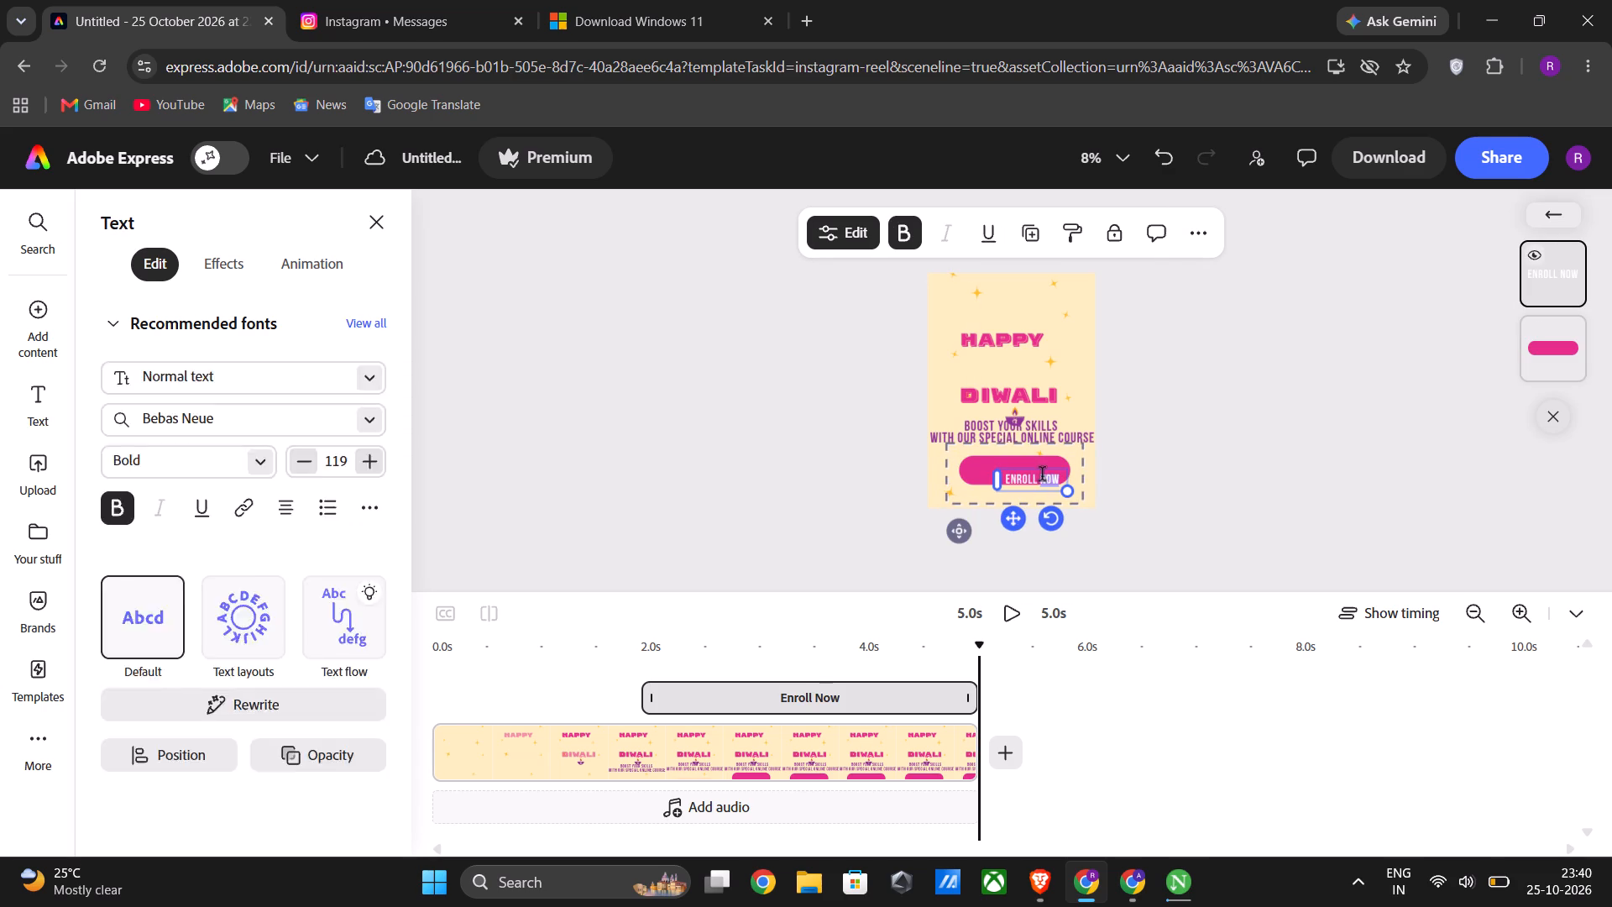
pyautogui.moveTo(1014, 523); pyautogui.dragTo(1010, 516)
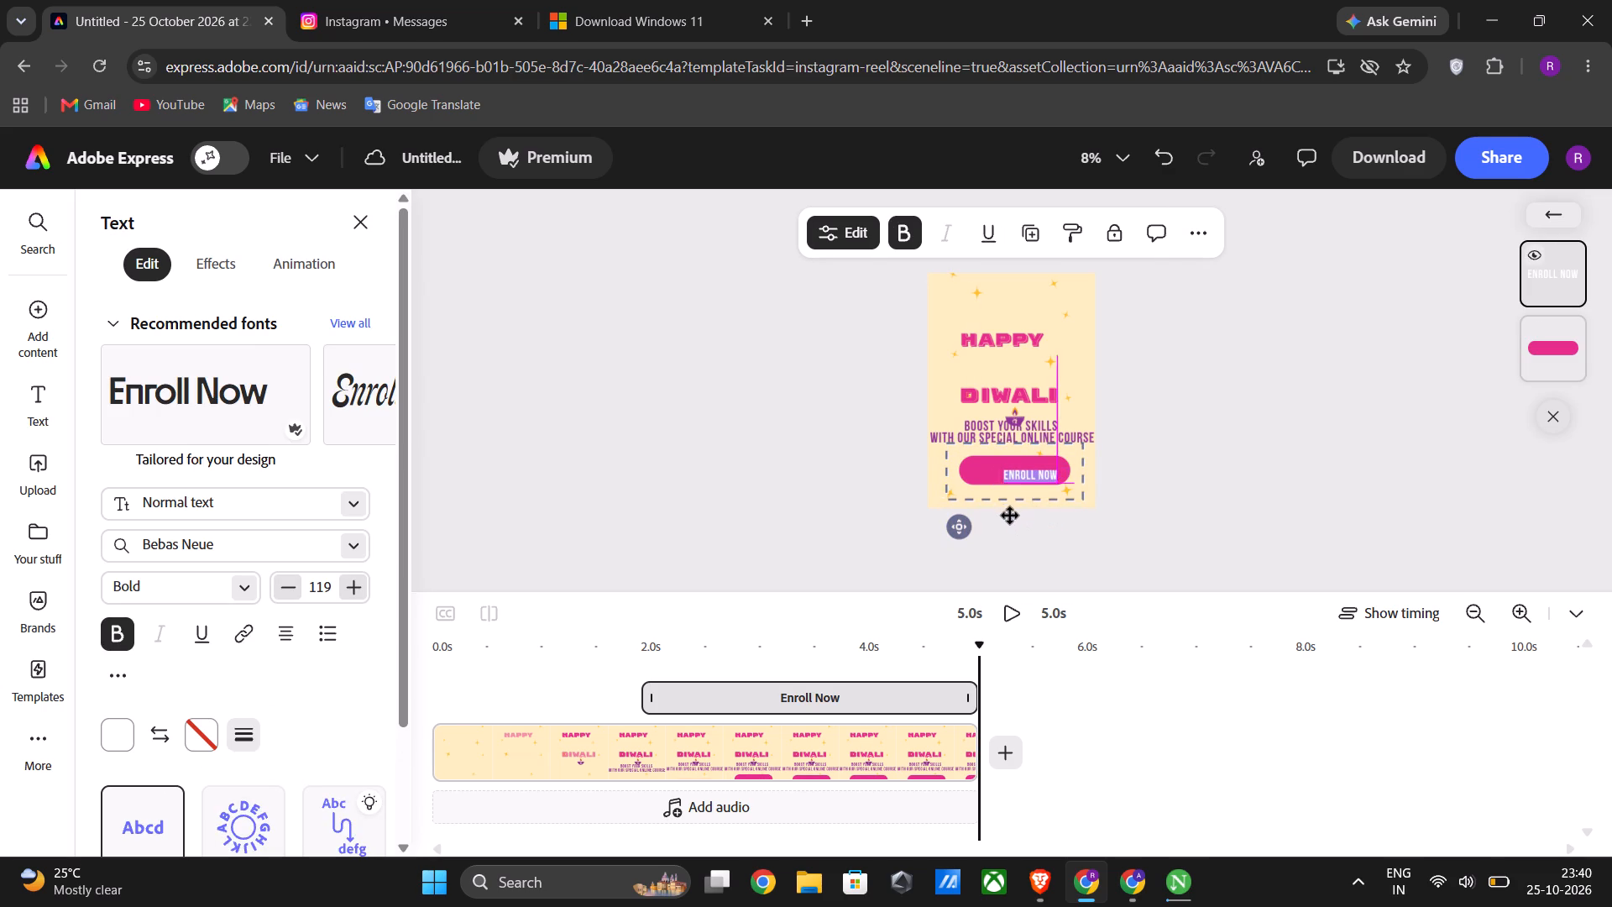
pyautogui.moveTo(1010, 516); pyautogui.dragTo(989, 511)
pyautogui.moveTo(1042, 481); pyautogui.dragTo(1064, 491)
pyautogui.click(1026, 477)
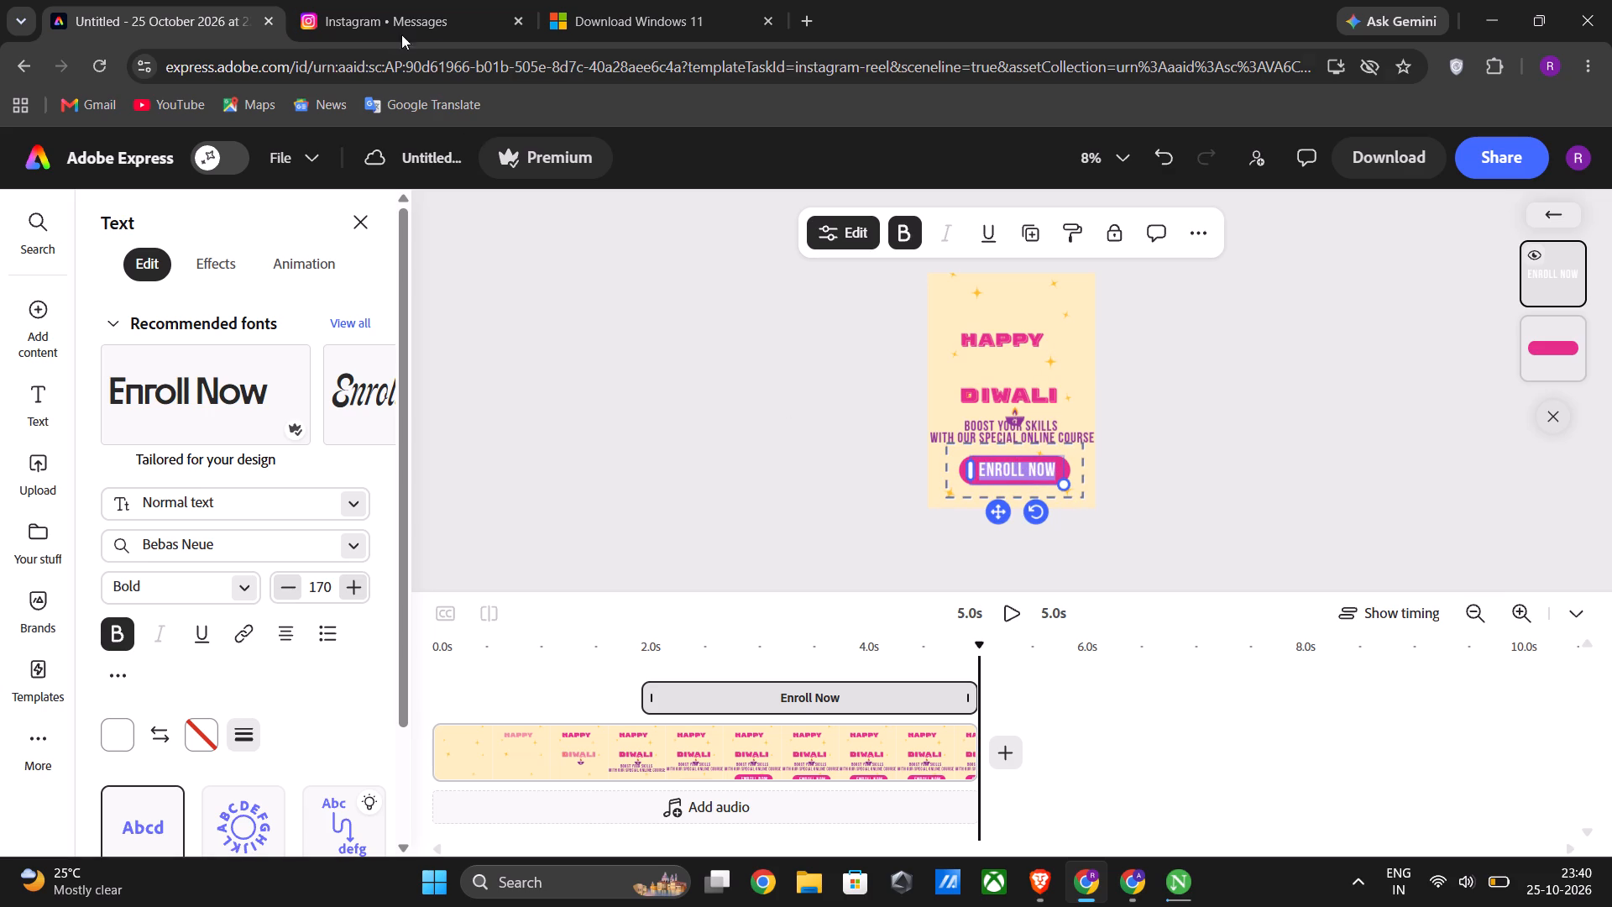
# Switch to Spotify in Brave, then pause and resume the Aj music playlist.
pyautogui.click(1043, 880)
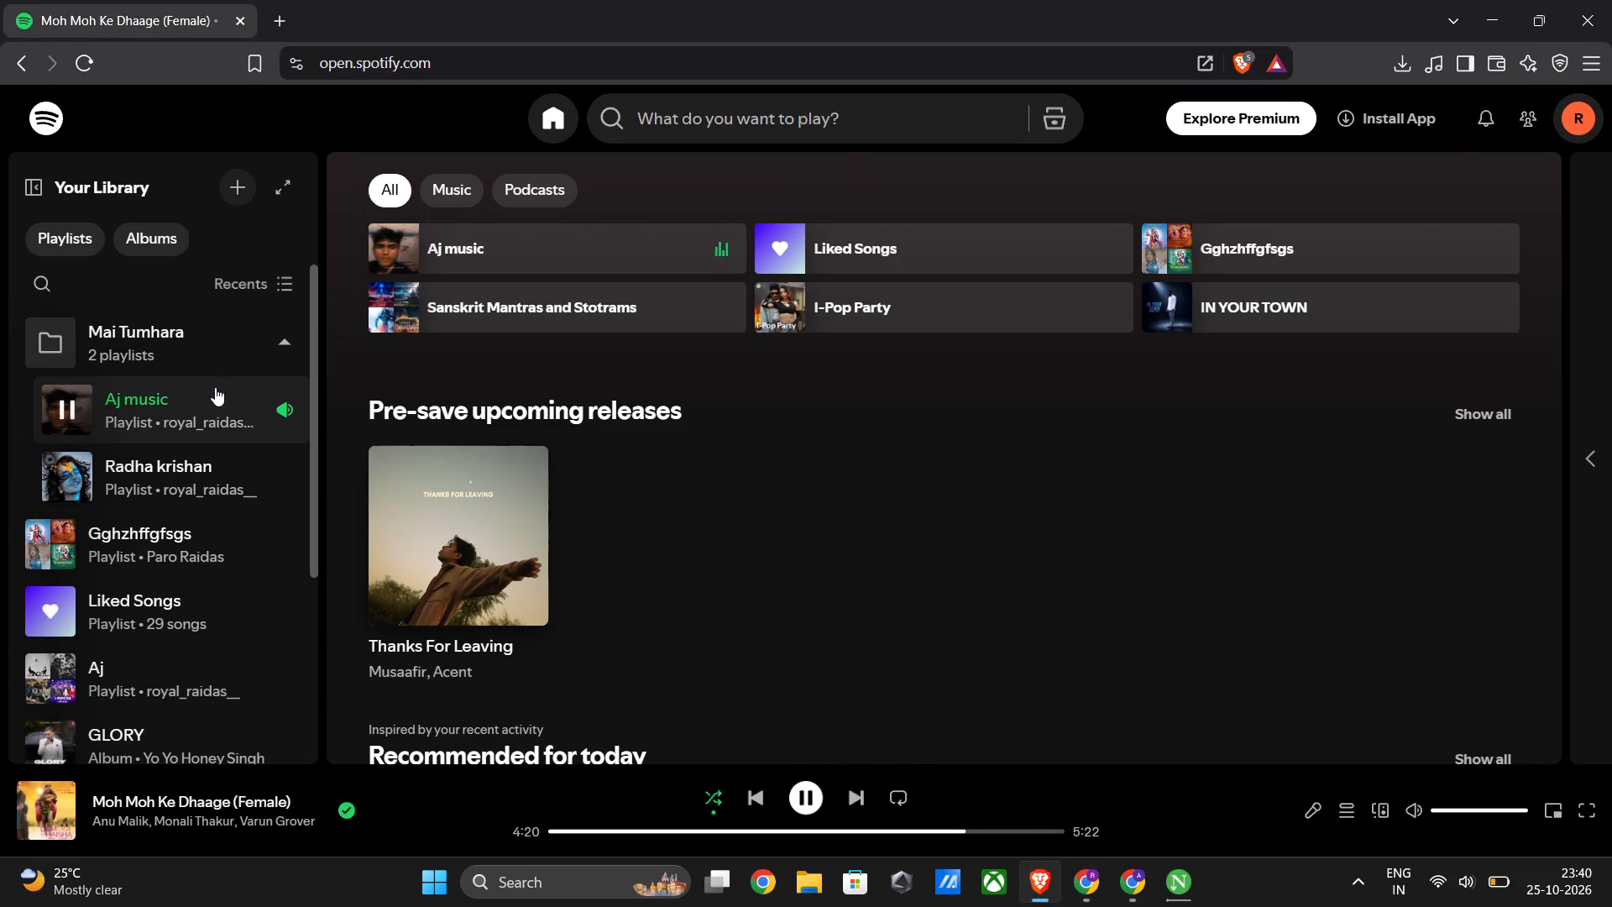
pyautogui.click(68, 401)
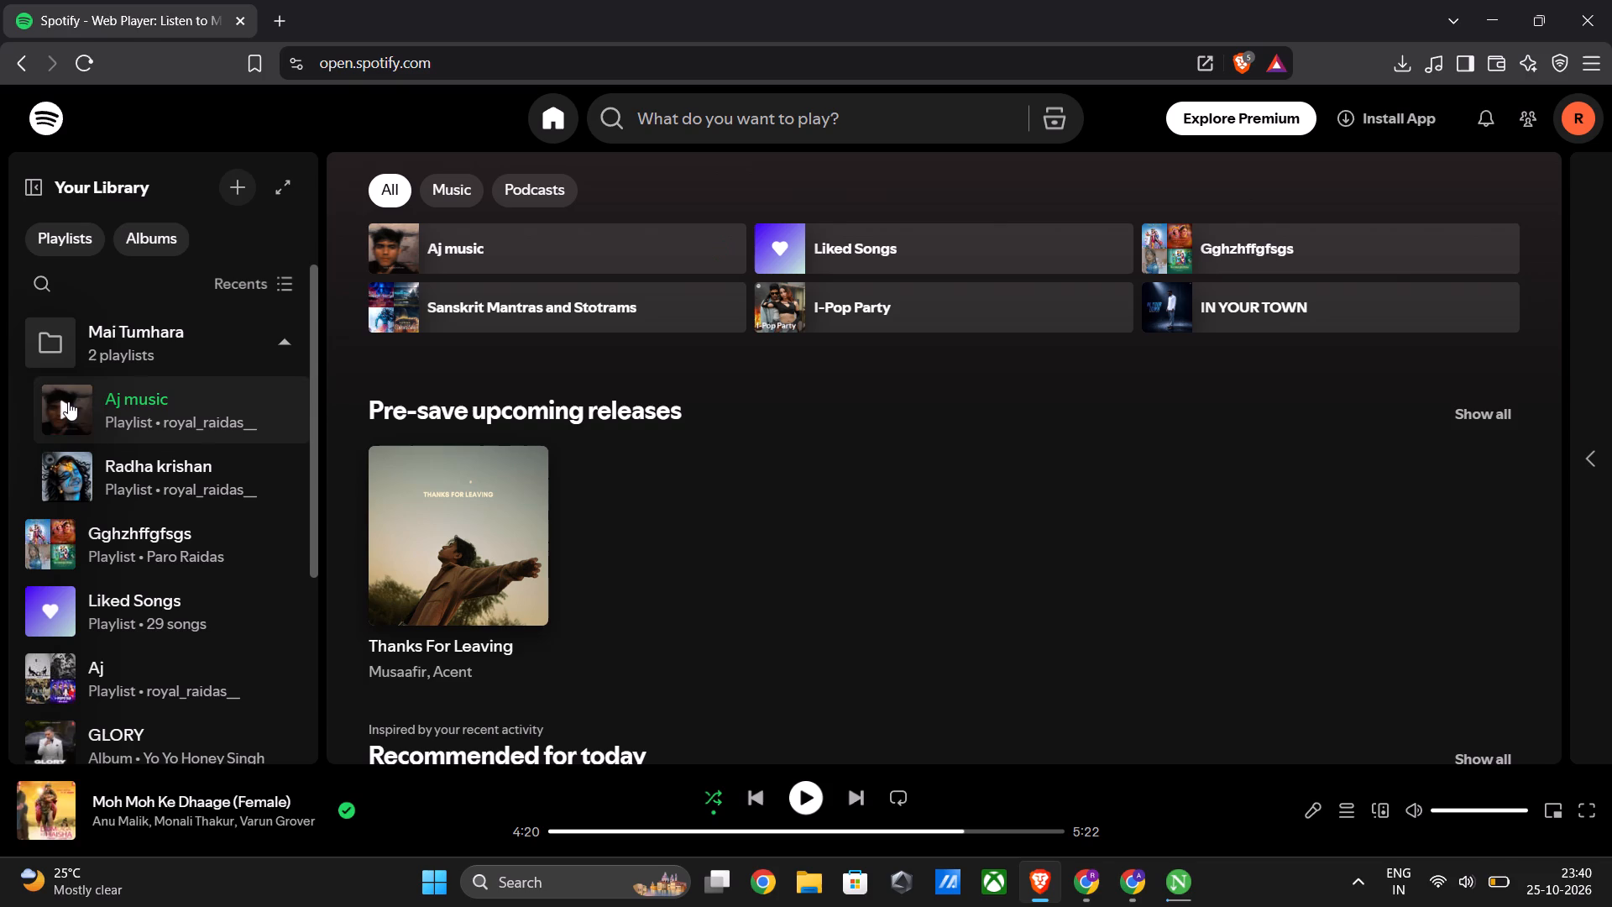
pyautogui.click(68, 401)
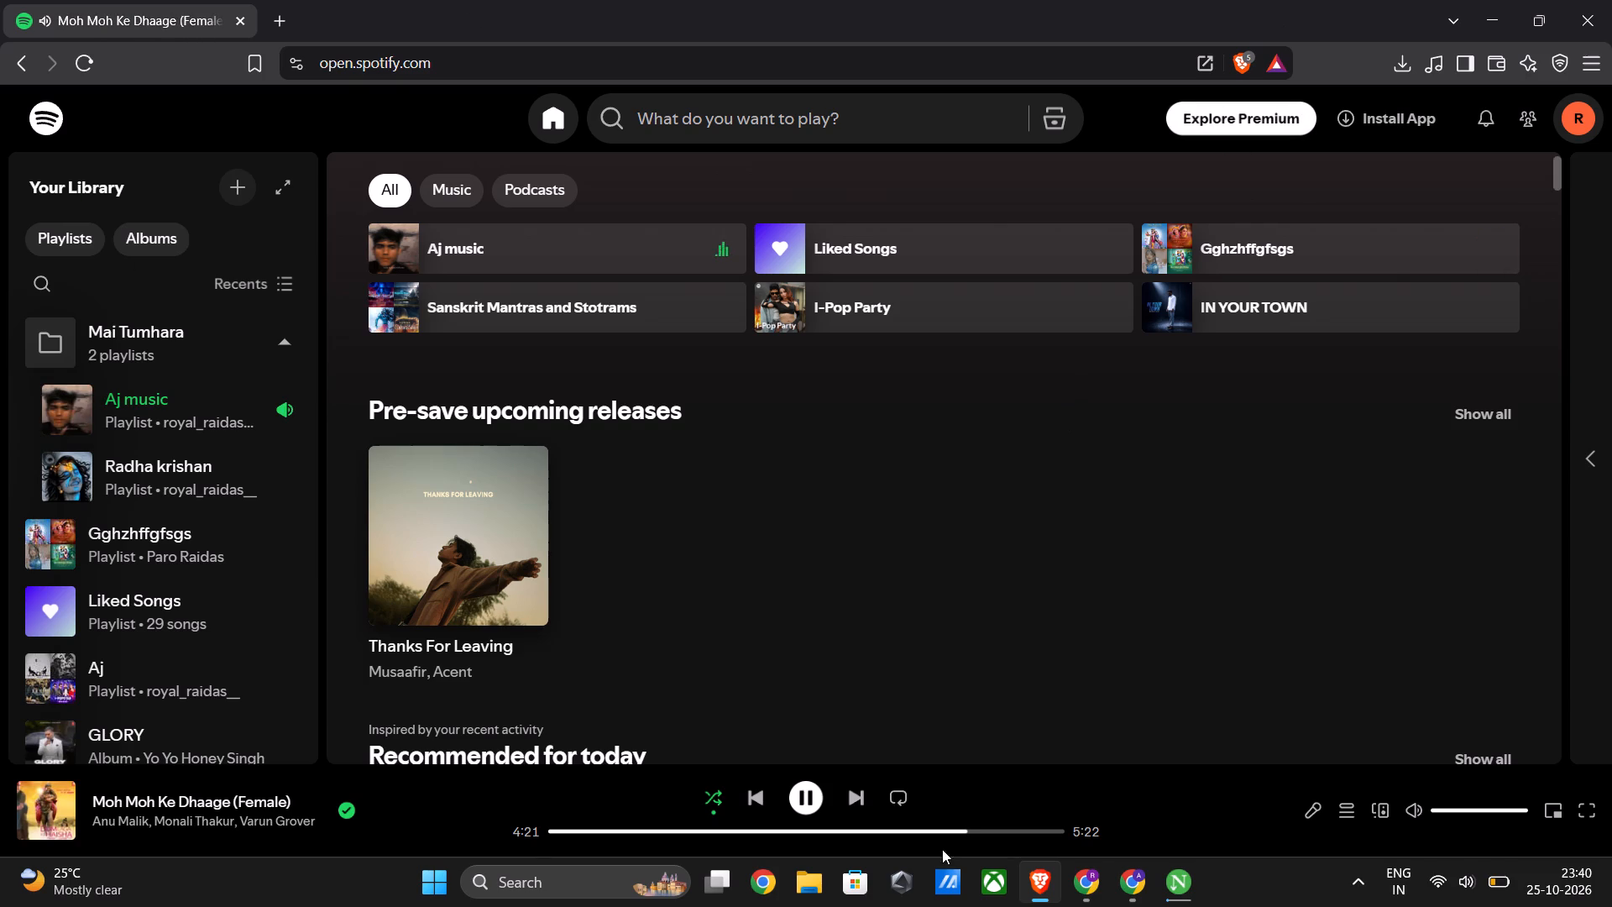
# Return to the Adobe Express design, move HAPPY near the top of the page and enlarge it to font size 235.
pyautogui.click(1099, 880)
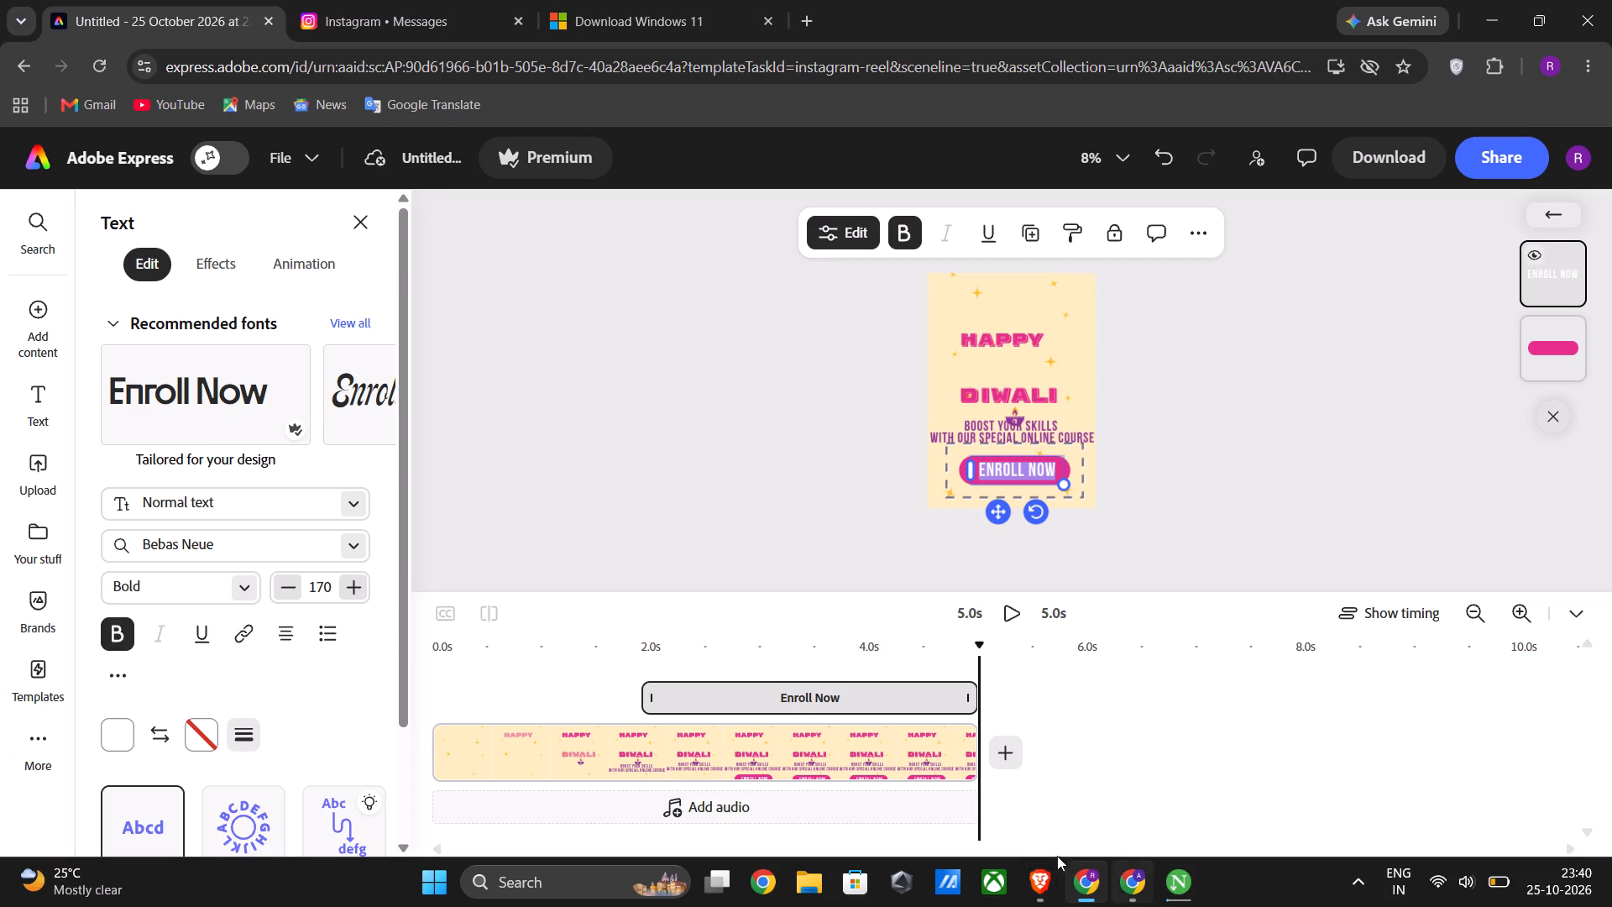
pyautogui.click(1187, 495)
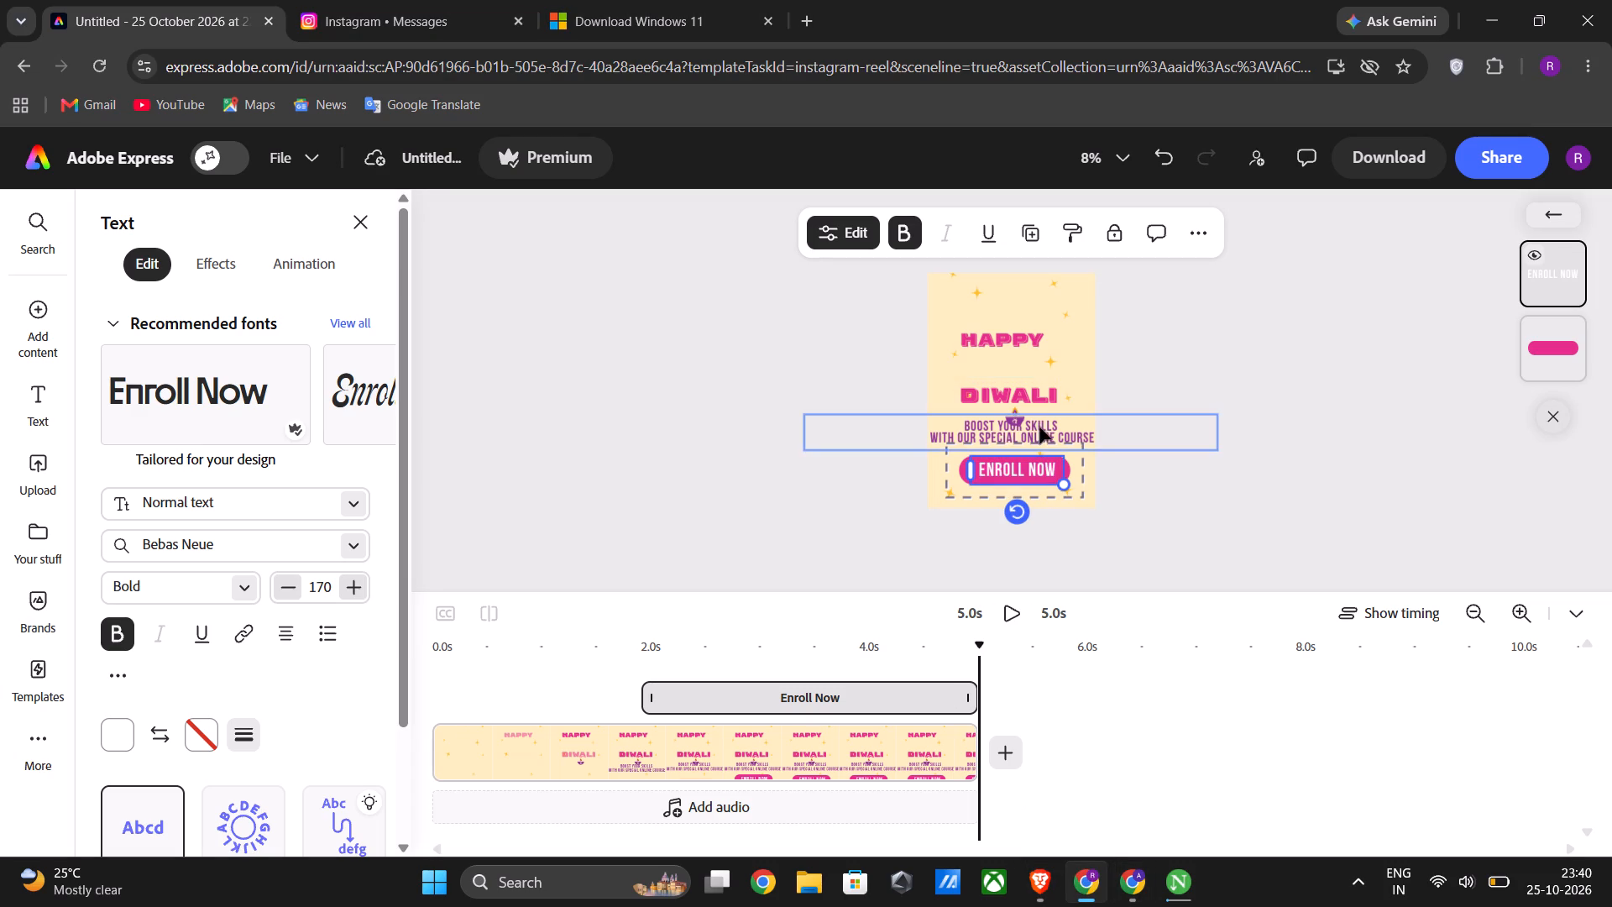
pyautogui.click(1024, 336)
pyautogui.moveTo(1024, 335); pyautogui.dragTo(1031, 290)
pyautogui.moveTo(1056, 312); pyautogui.dragTo(1076, 330)
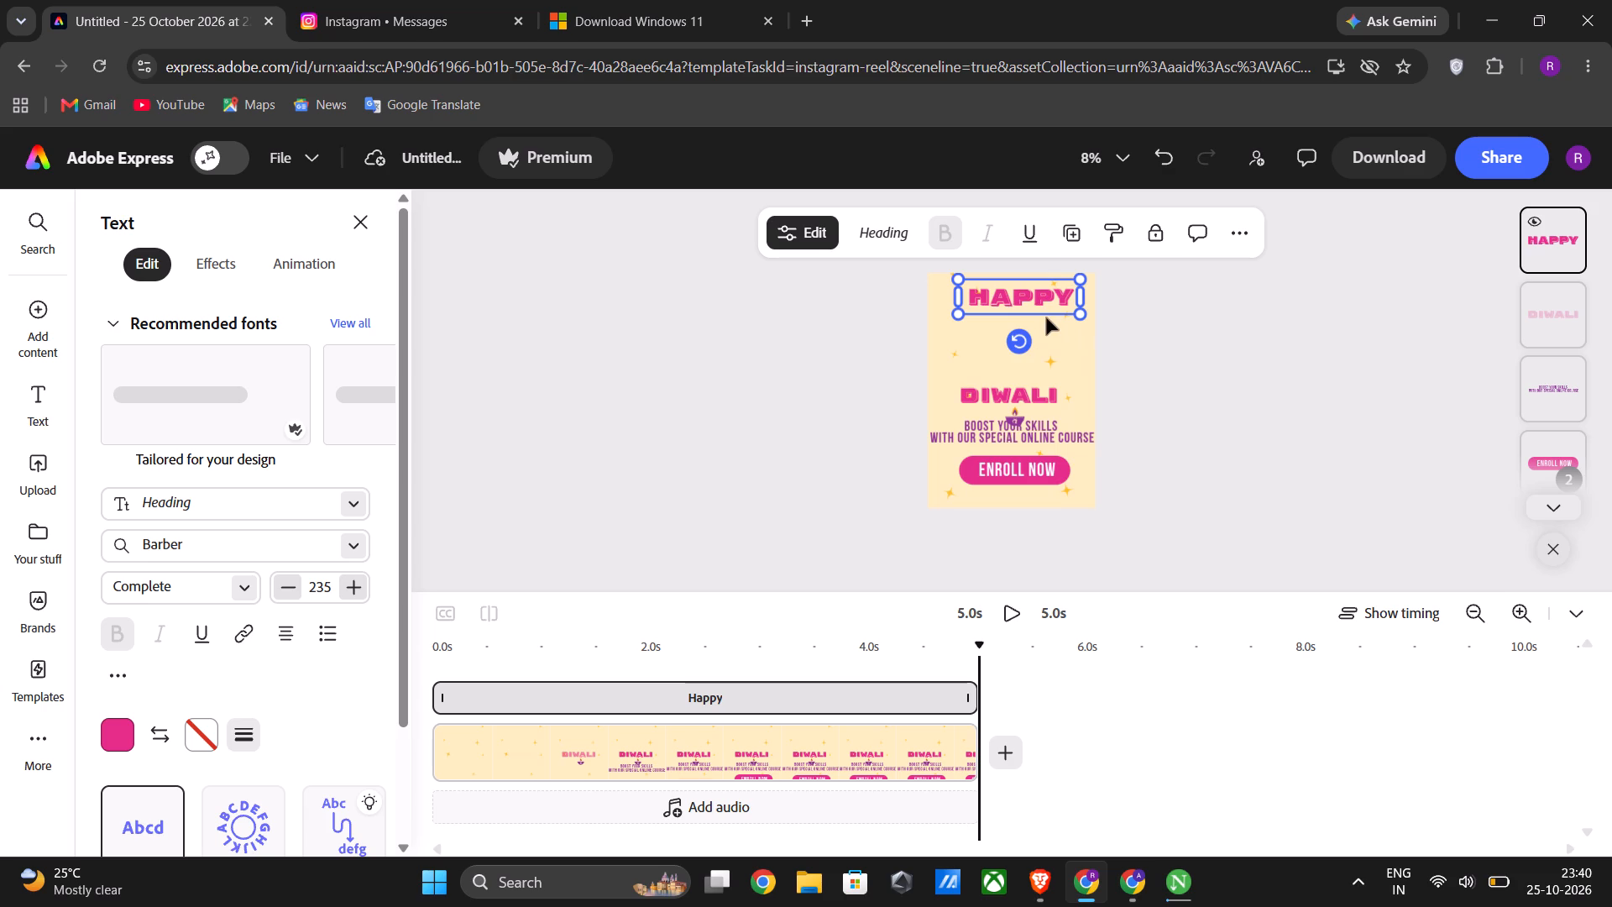
# Reposition the HAPPY heading so it sits roughly centred at the top edge of the page.
pyautogui.moveTo(1029, 297); pyautogui.dragTo(1019, 296)
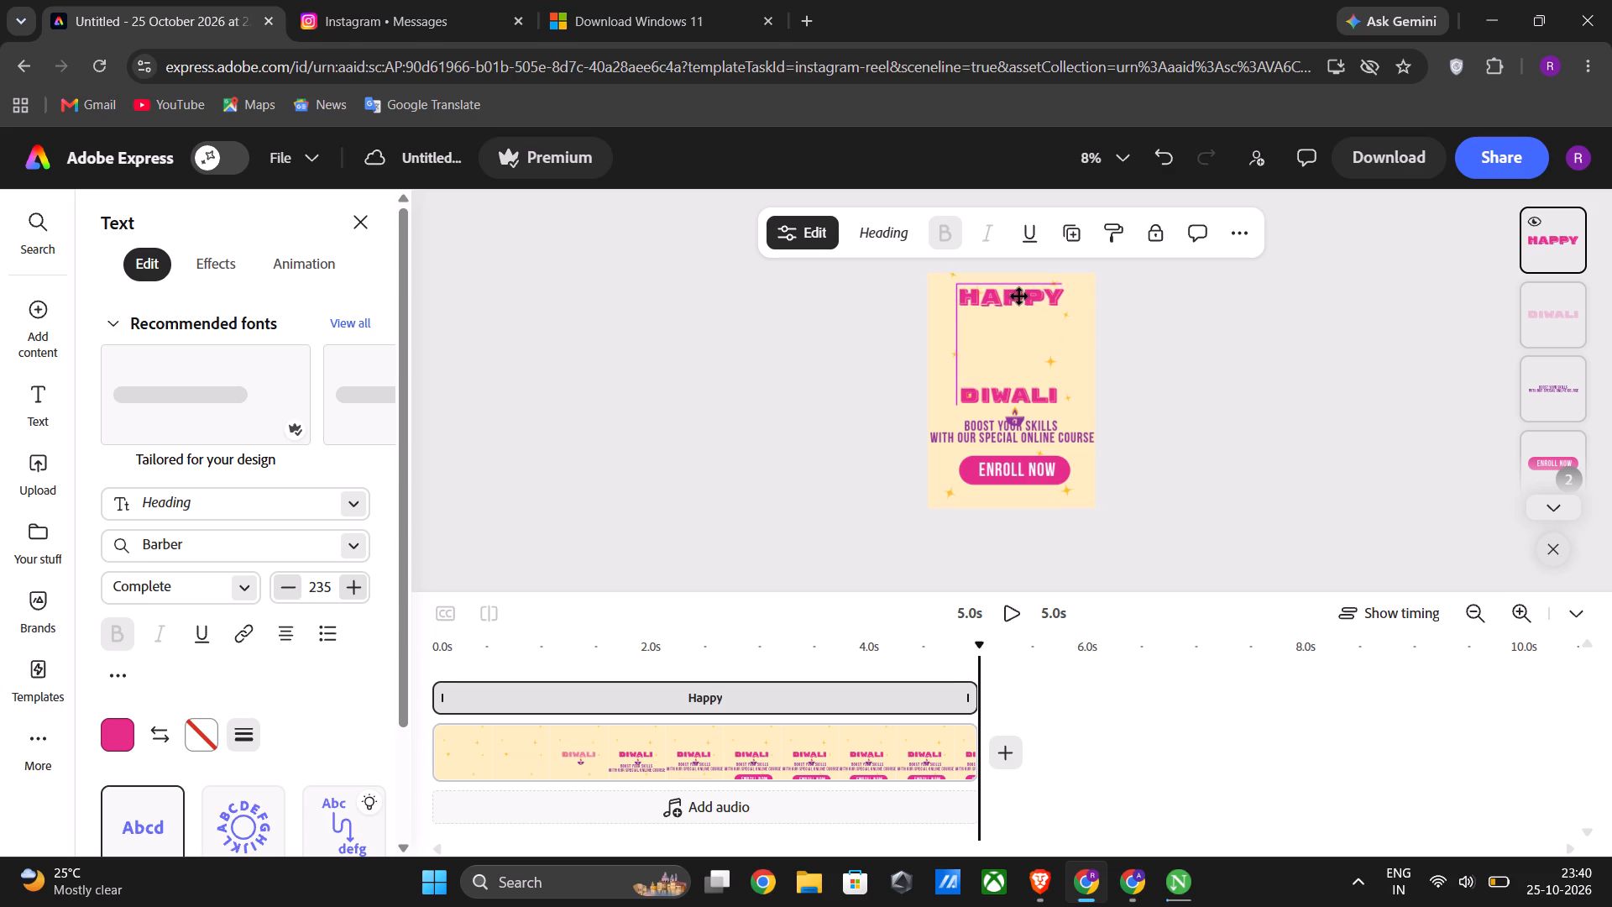
pyautogui.moveTo(1019, 296); pyautogui.dragTo(1015, 272)
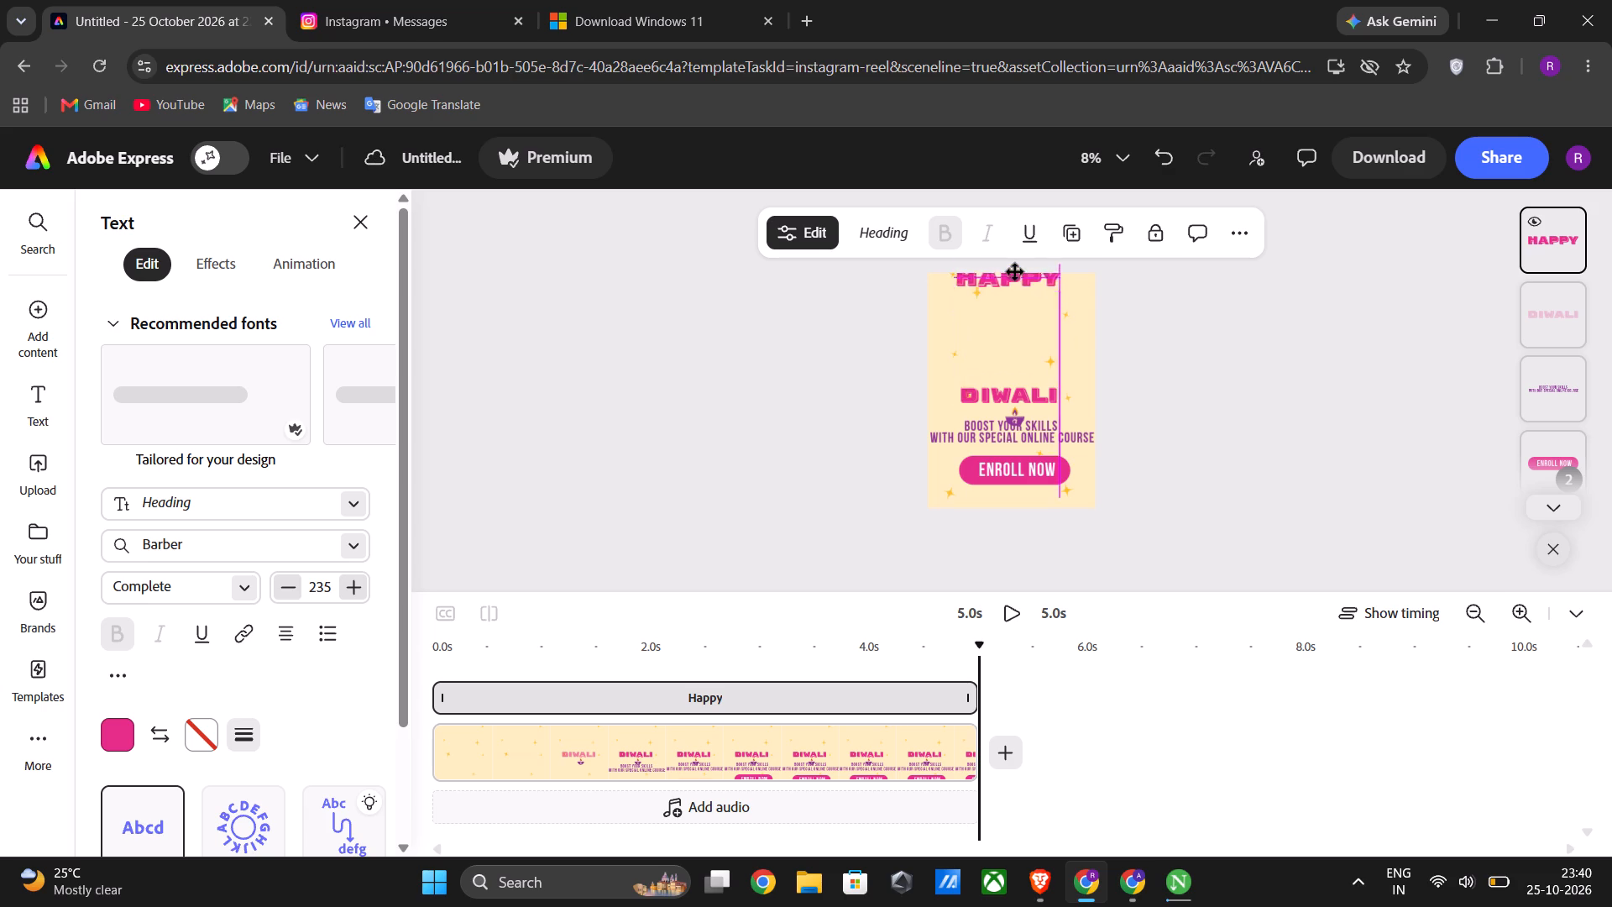
pyautogui.moveTo(1015, 272); pyautogui.dragTo(1020, 328)
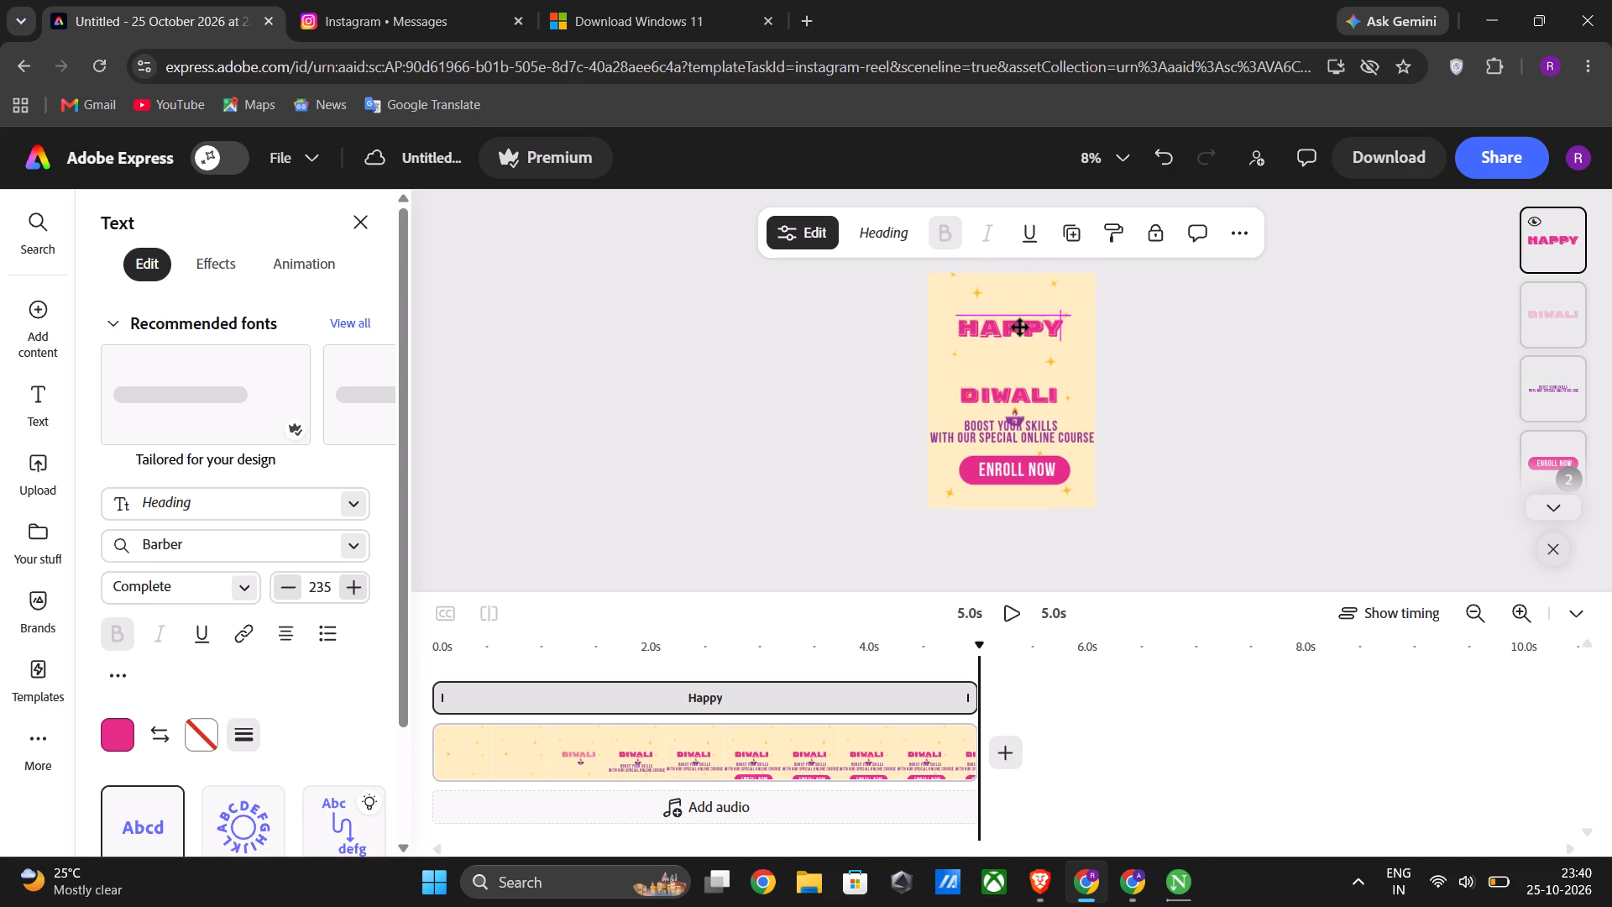
pyautogui.moveTo(1020, 328); pyautogui.dragTo(1014, 293)
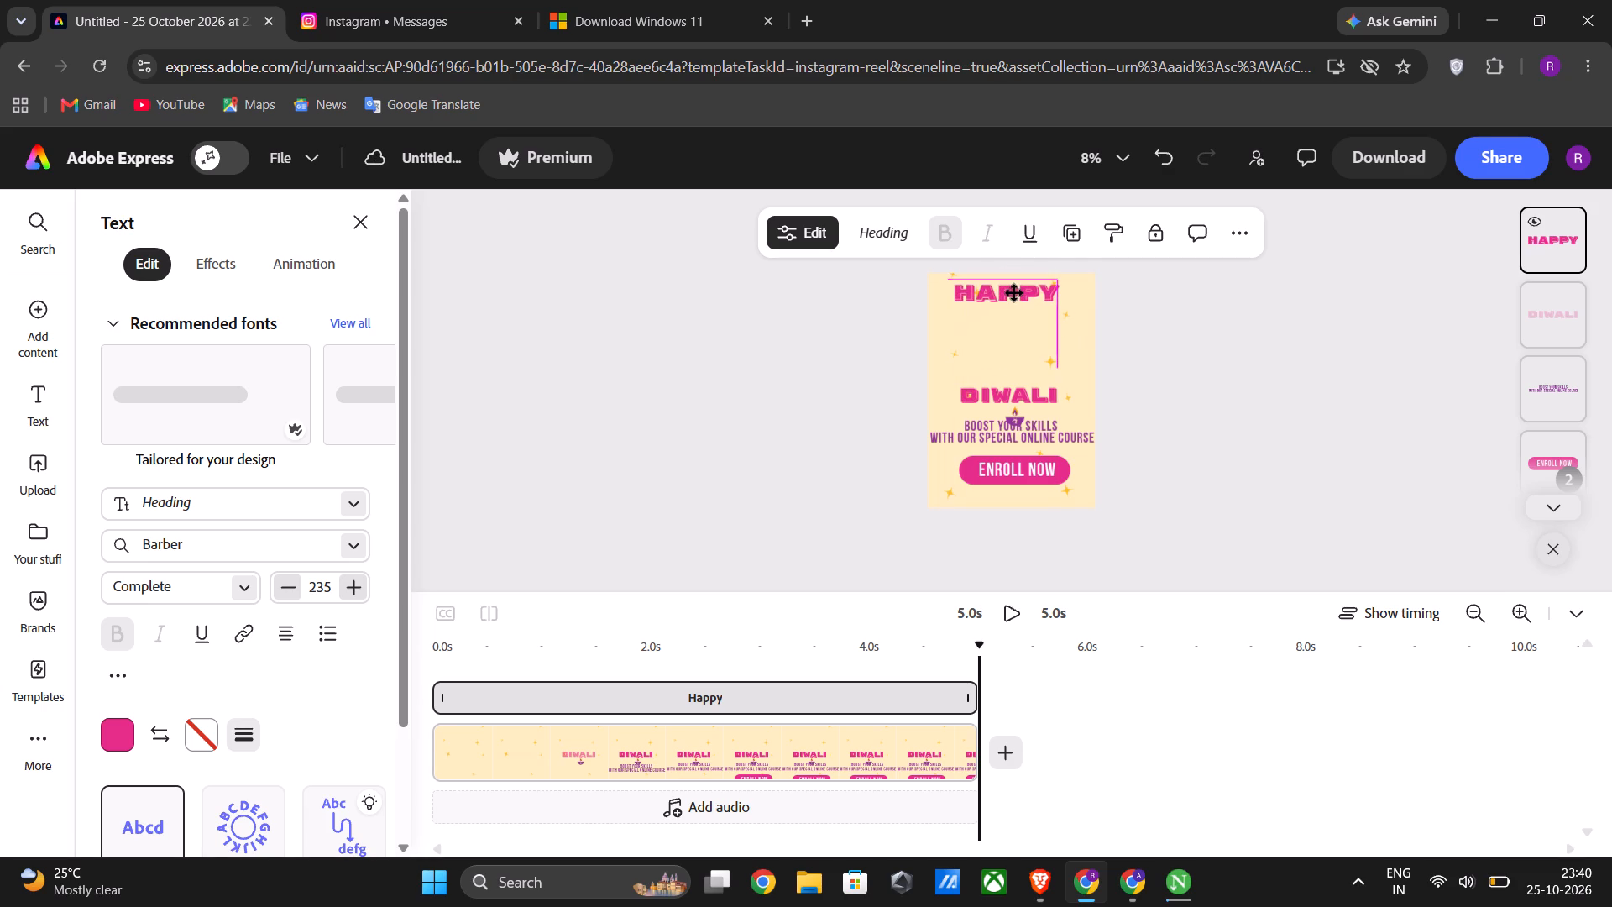
pyautogui.moveTo(1014, 293); pyautogui.dragTo(1013, 289)
# Move DIWALI directly below HAPPY, enlarge it to font size 311, and align the two headings near the page's centre.
pyautogui.moveTo(1018, 395); pyautogui.dragTo(1013, 322)
pyautogui.moveTo(1049, 335); pyautogui.dragTo(1031, 339)
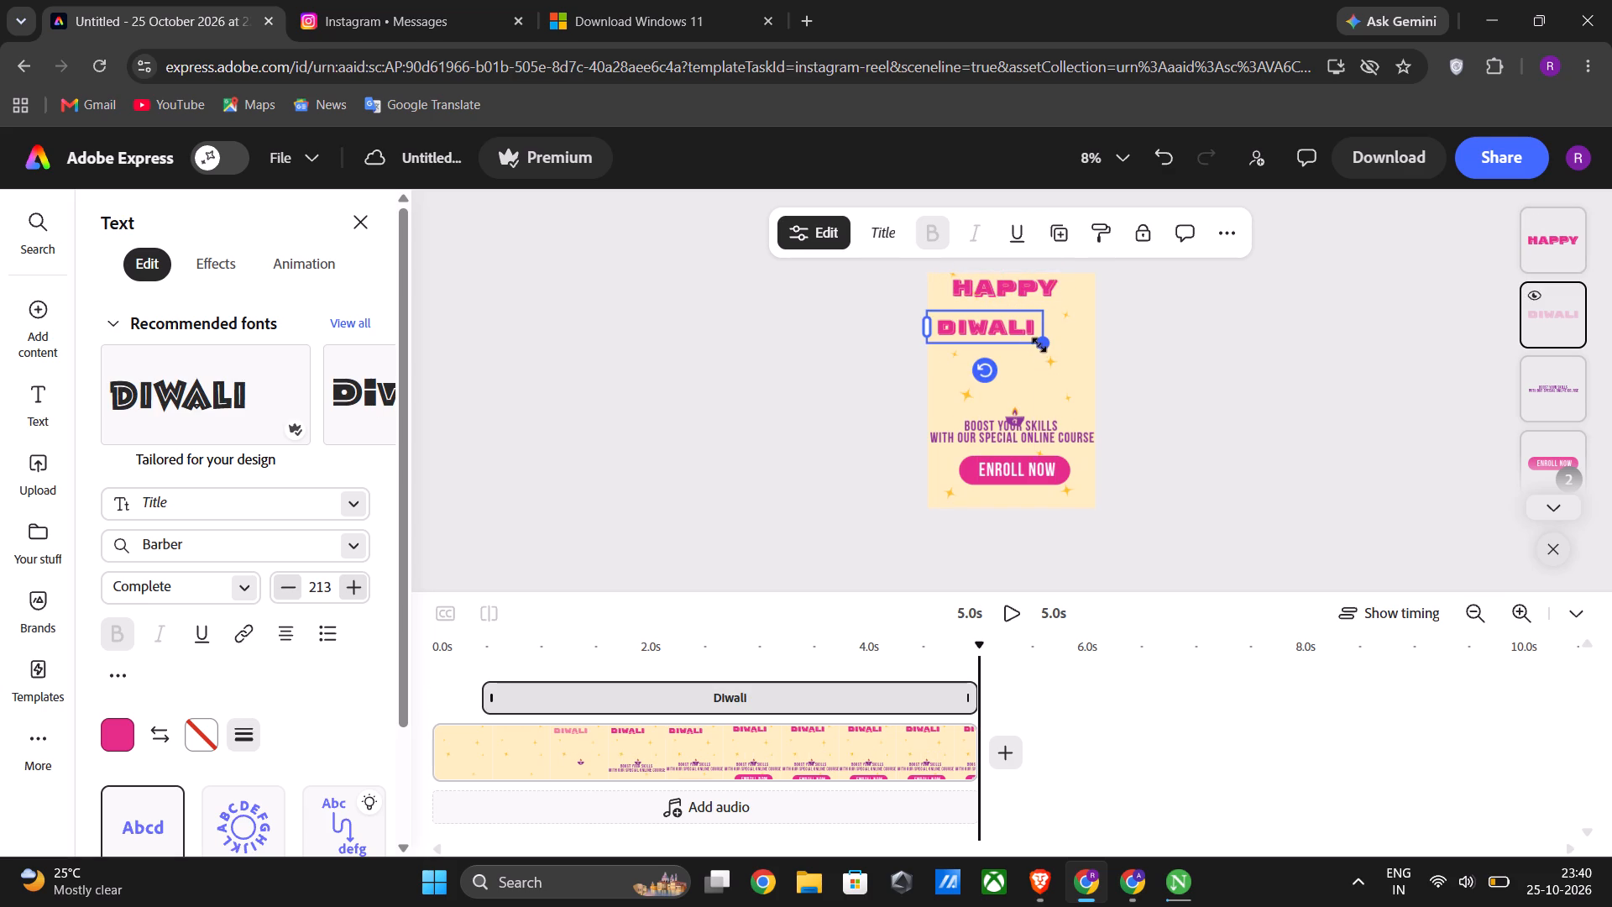
pyautogui.moveTo(1039, 344); pyautogui.dragTo(1080, 343)
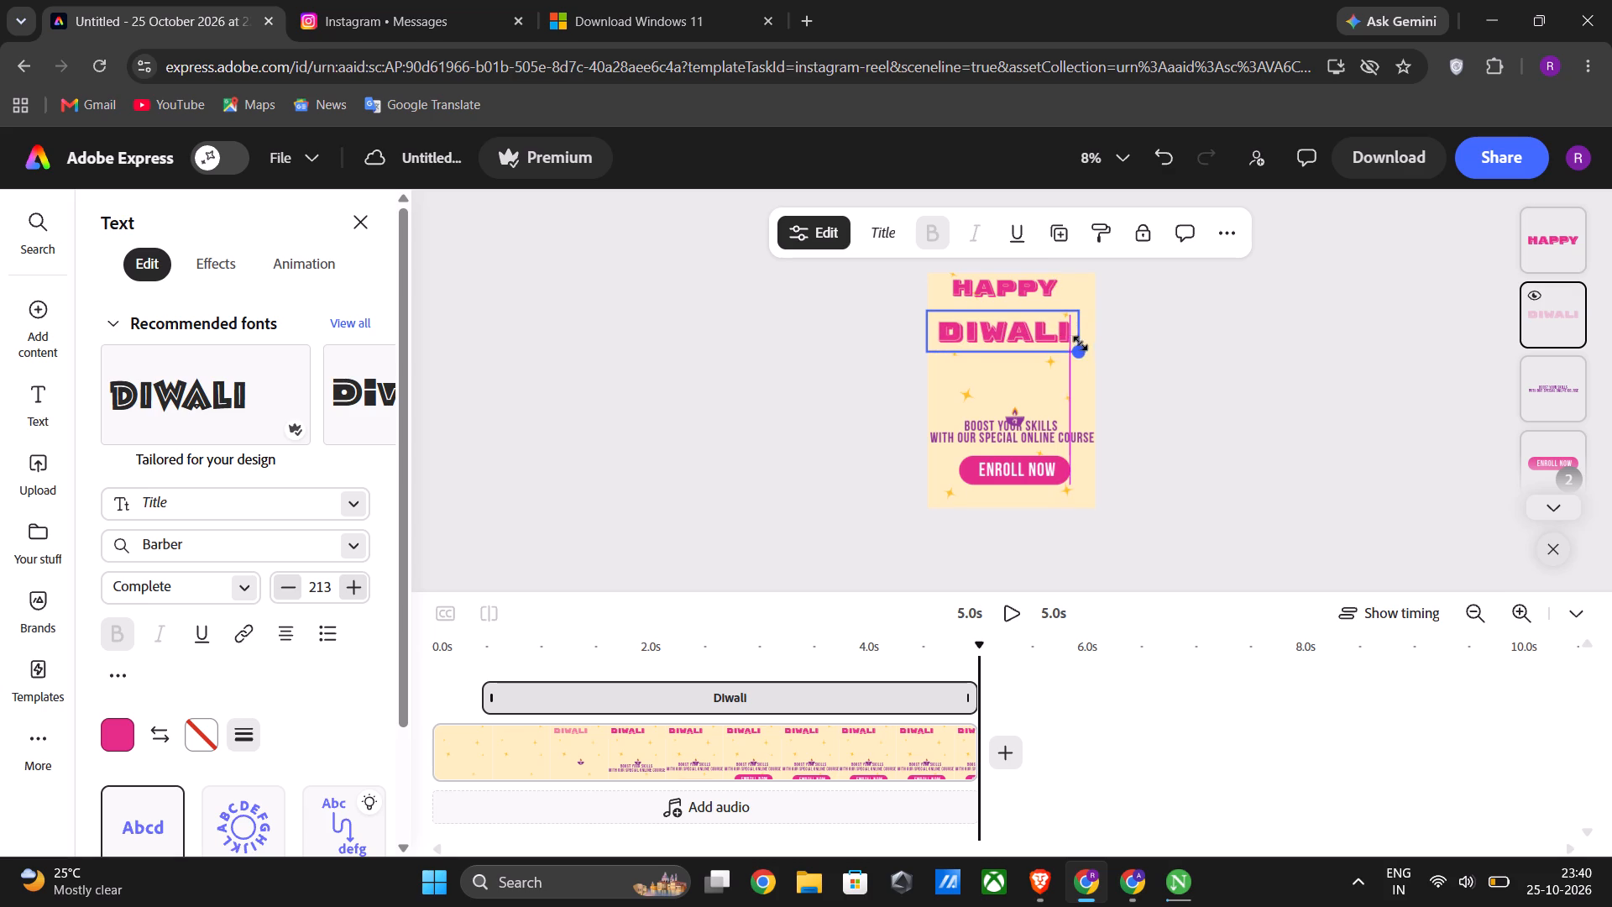
pyautogui.moveTo(1080, 343); pyautogui.dragTo(1091, 345)
pyautogui.moveTo(1006, 338); pyautogui.dragTo(1010, 328)
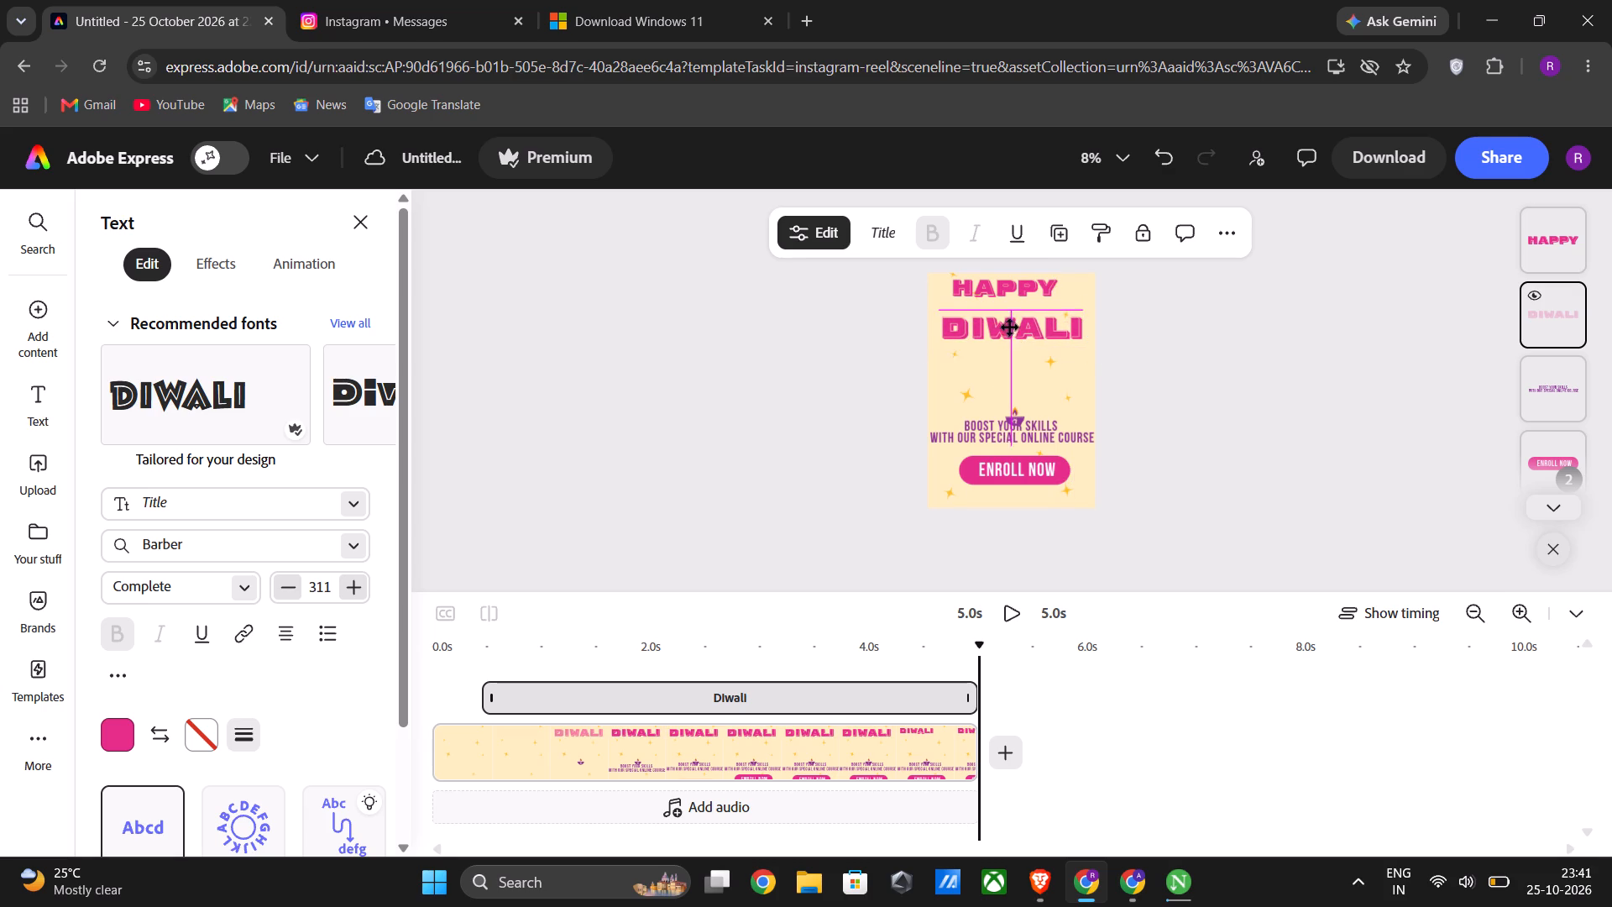
pyautogui.moveTo(1010, 328); pyautogui.dragTo(1011, 326)
pyautogui.click(1007, 293)
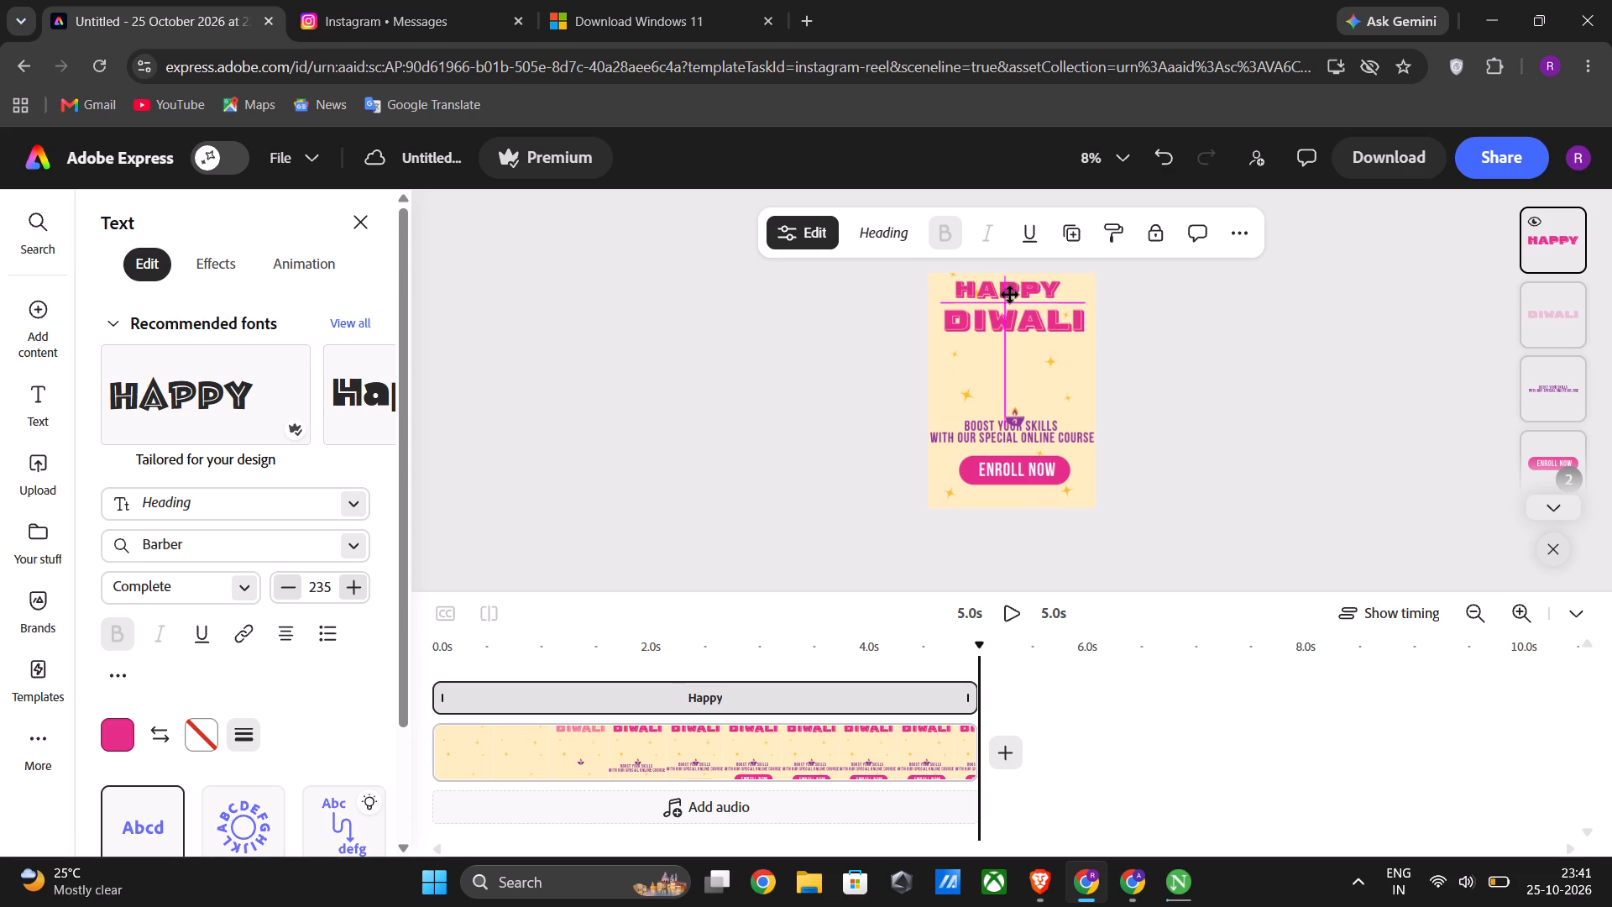
pyautogui.click(1030, 385)
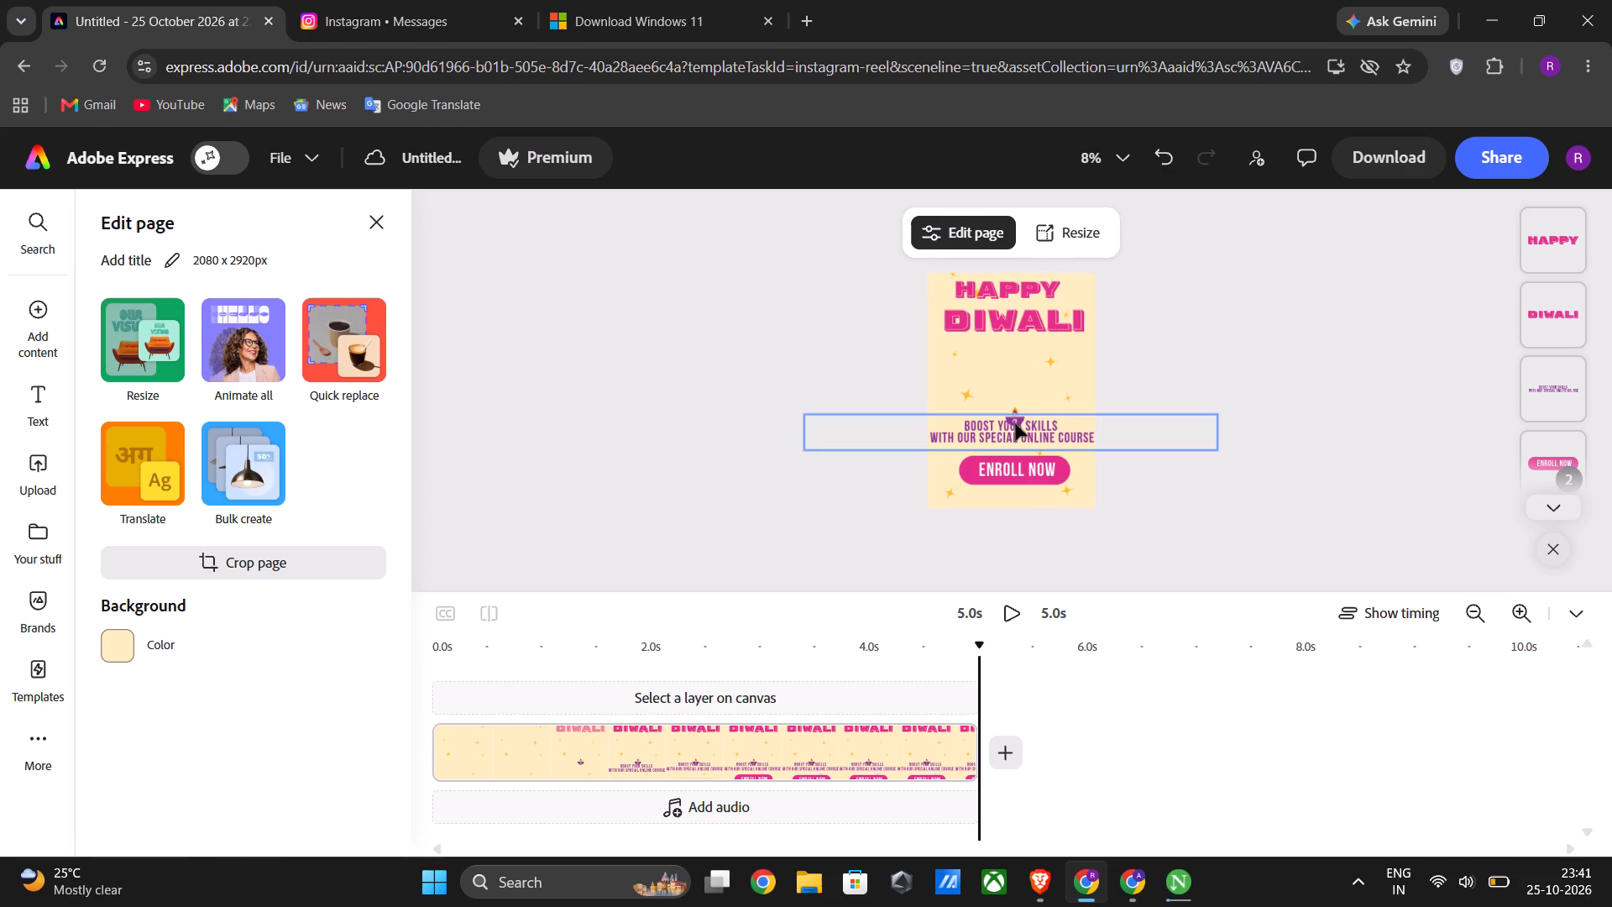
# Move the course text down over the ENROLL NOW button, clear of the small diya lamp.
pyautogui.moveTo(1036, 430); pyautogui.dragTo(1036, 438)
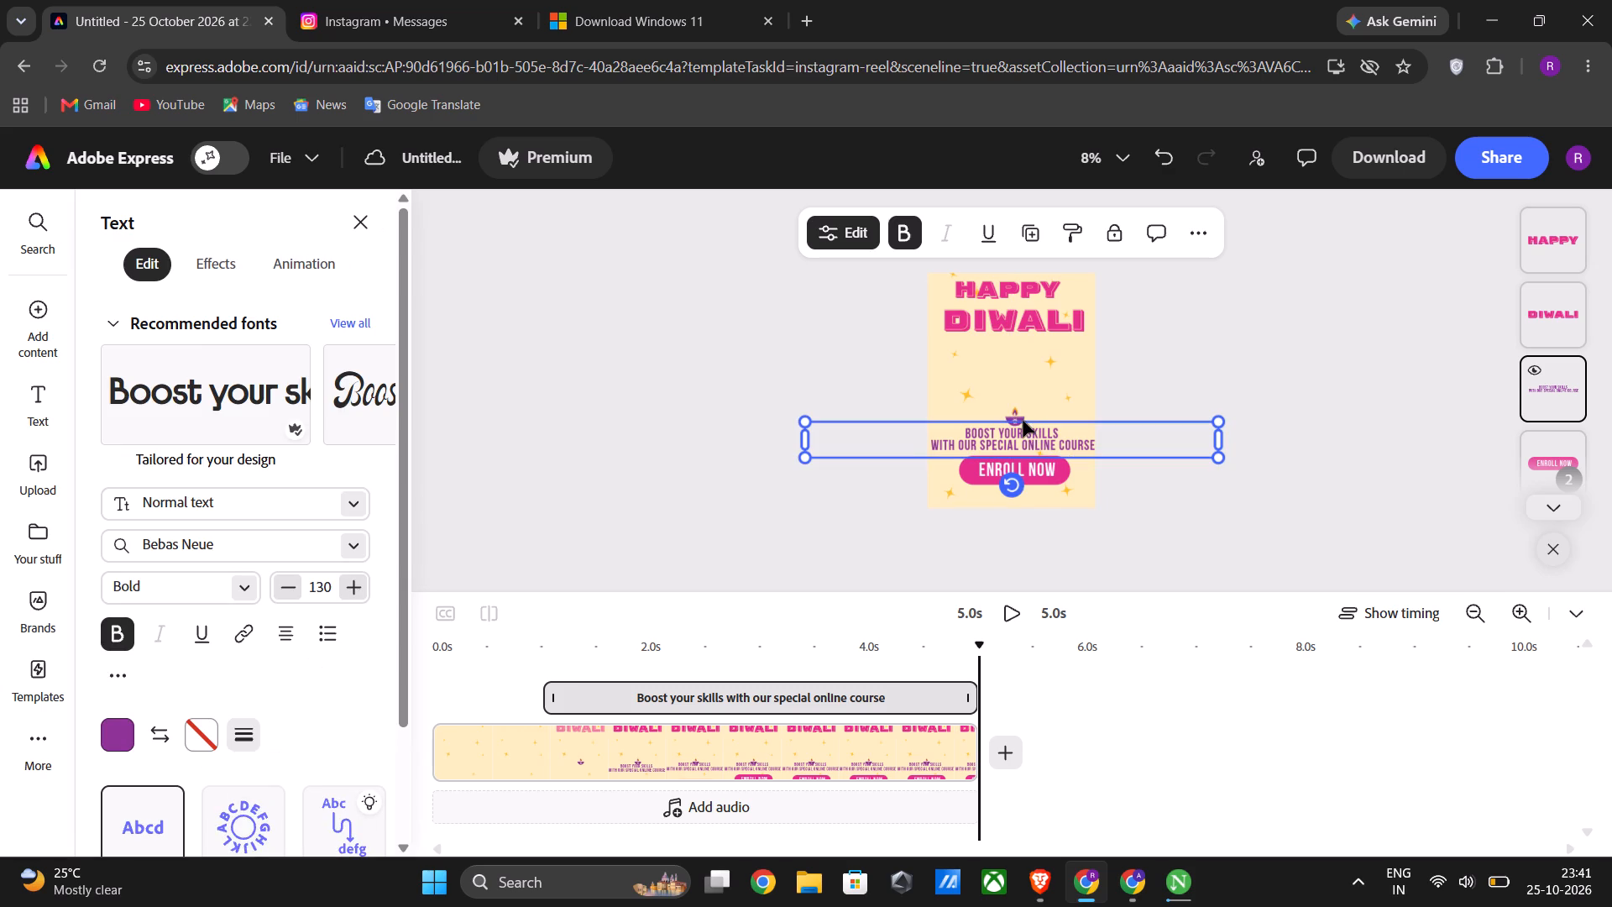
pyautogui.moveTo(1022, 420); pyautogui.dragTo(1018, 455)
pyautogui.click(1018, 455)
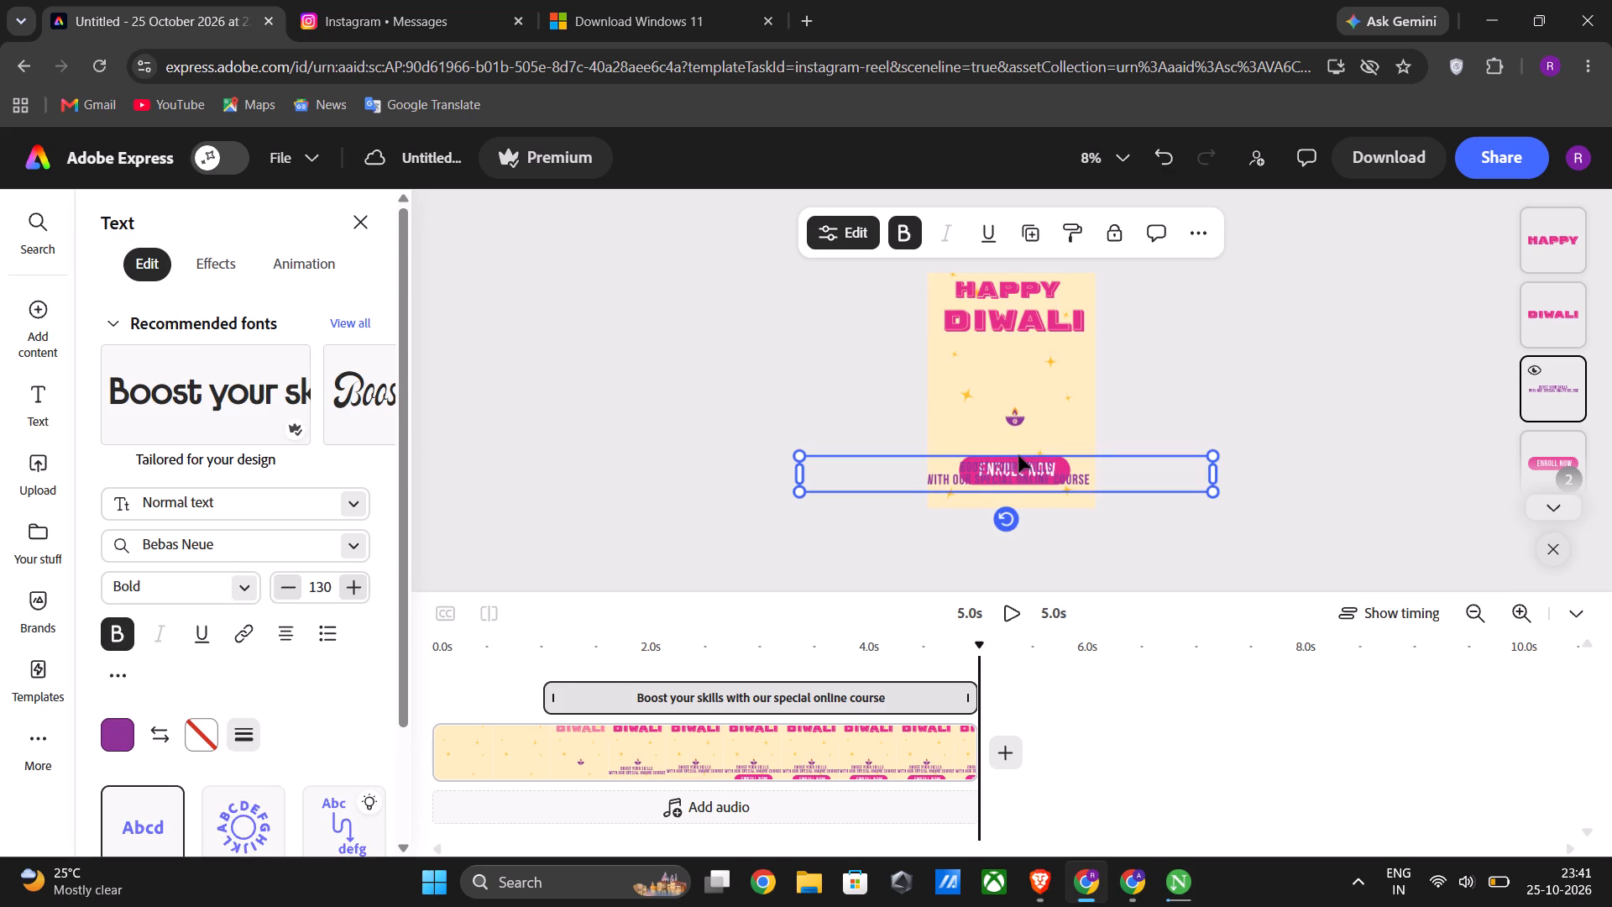
# Select the diya lamp group, enlarge it and centre it between DIWALI and the ENROLL NOW button.
pyautogui.moveTo(1014, 414); pyautogui.dragTo(1010, 380)
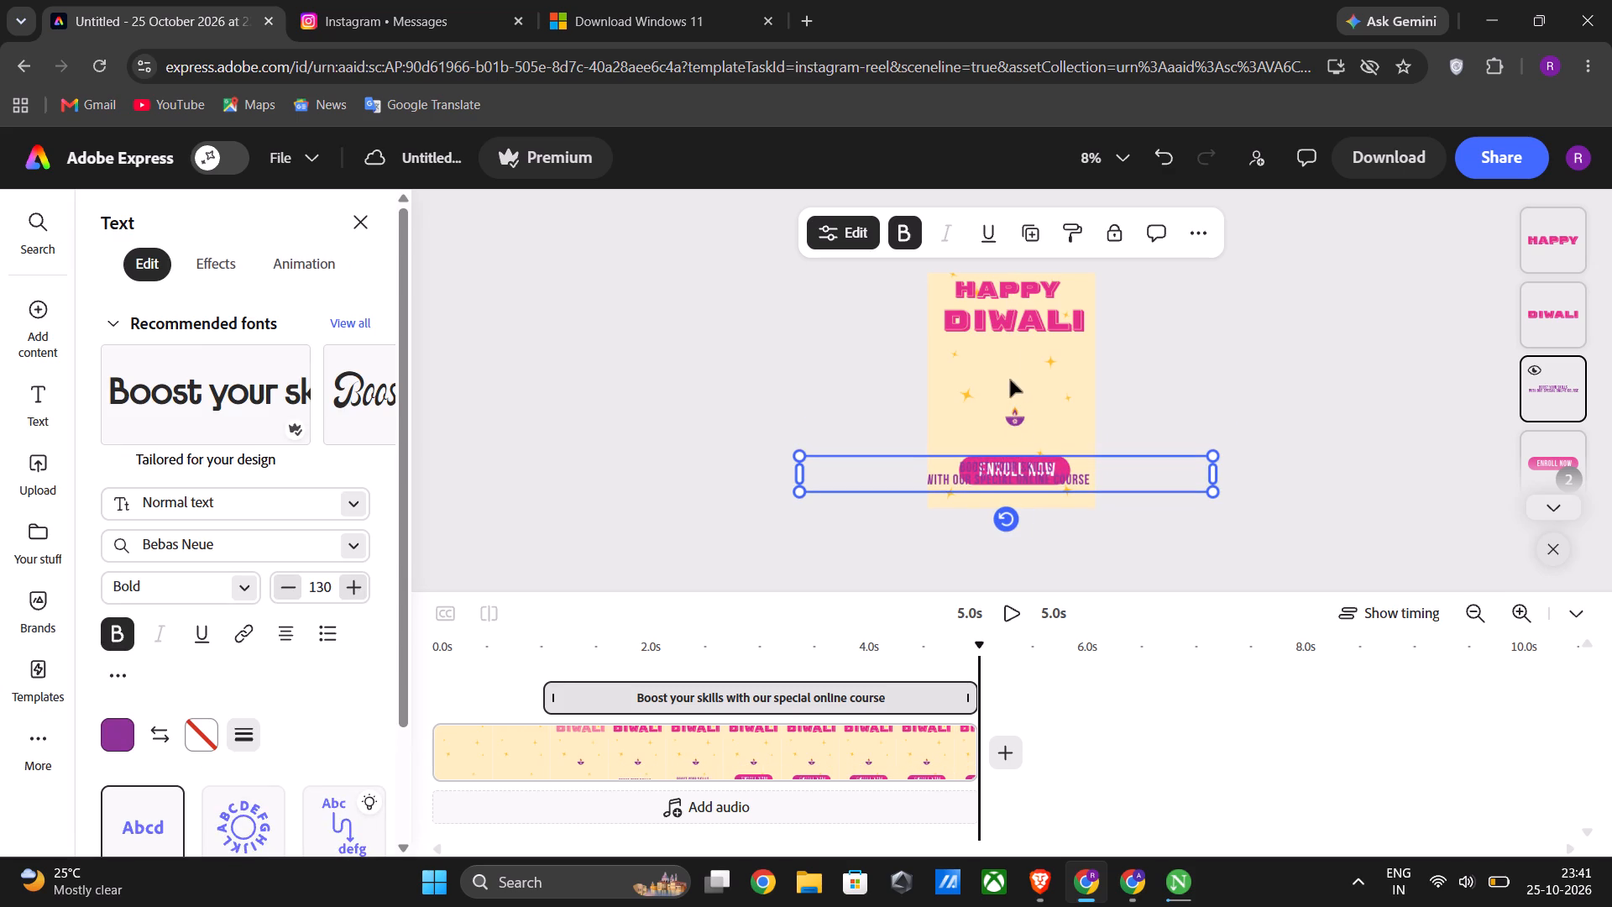
pyautogui.scroll(3, 1527, 403)
pyautogui.scroll(-7, 1526, 403)
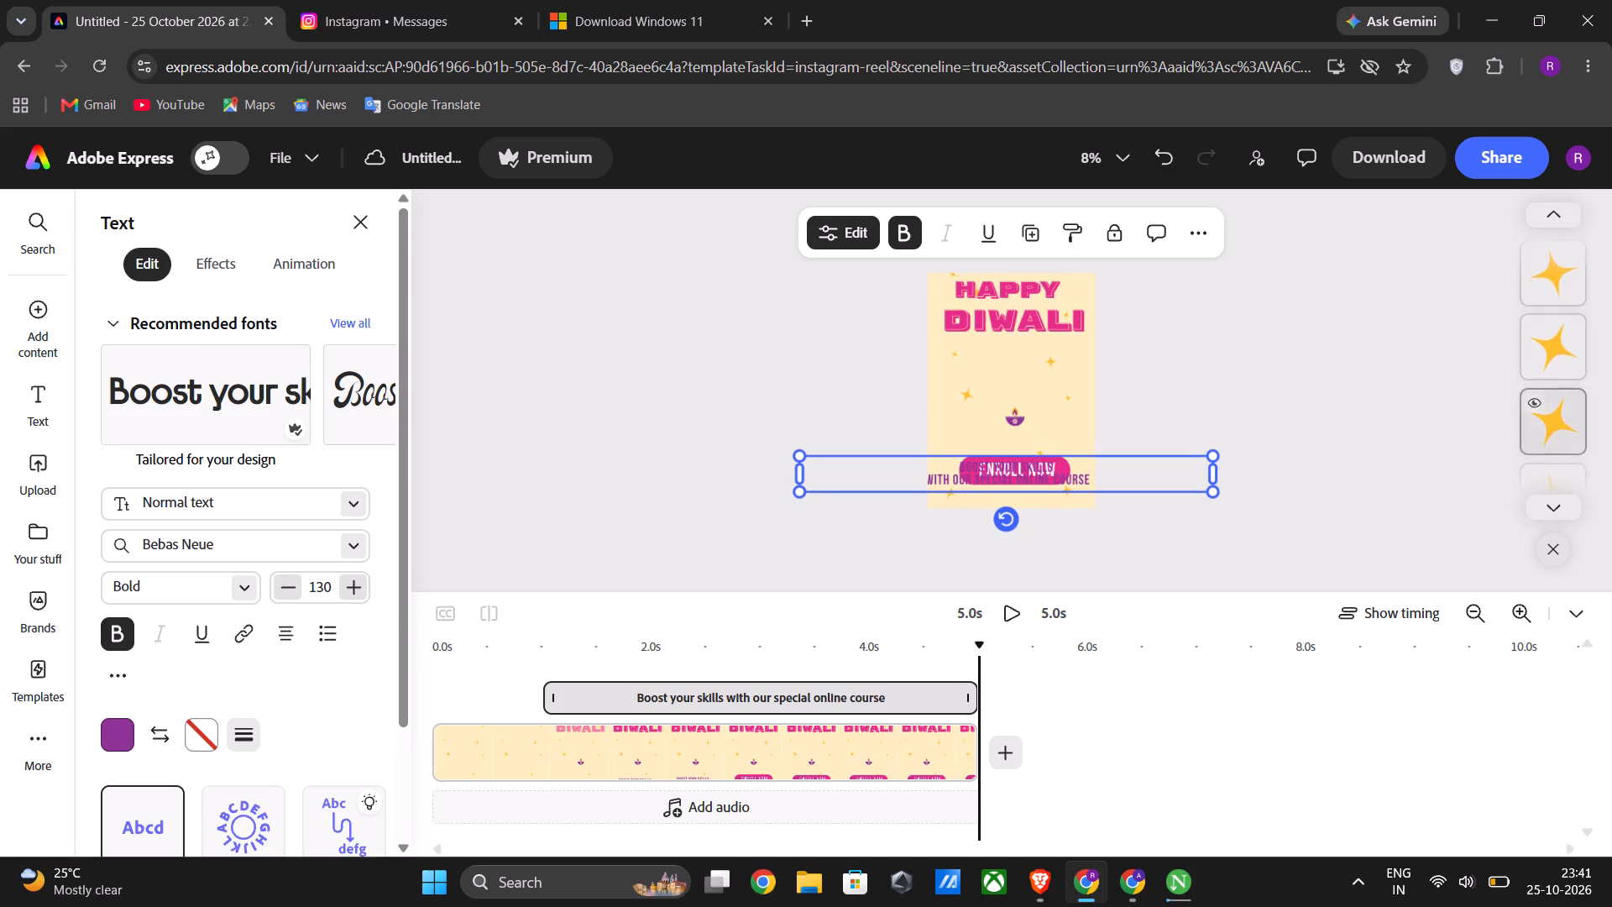
pyautogui.scroll(-4, 1526, 403)
pyautogui.click(1544, 466)
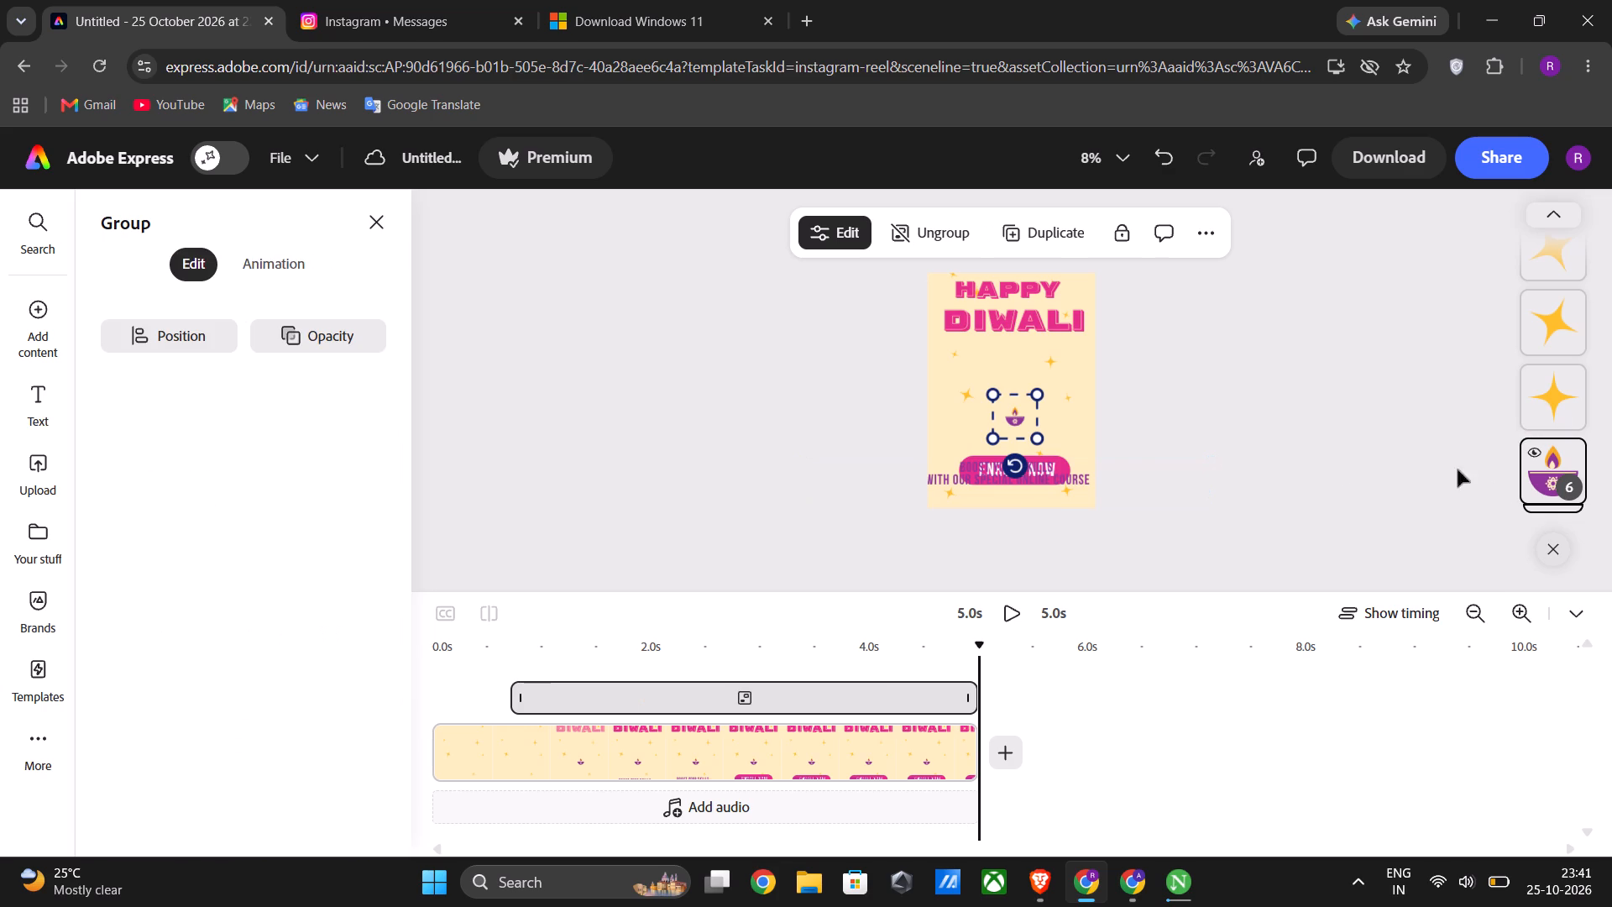
pyautogui.moveTo(1041, 396); pyautogui.dragTo(1064, 349)
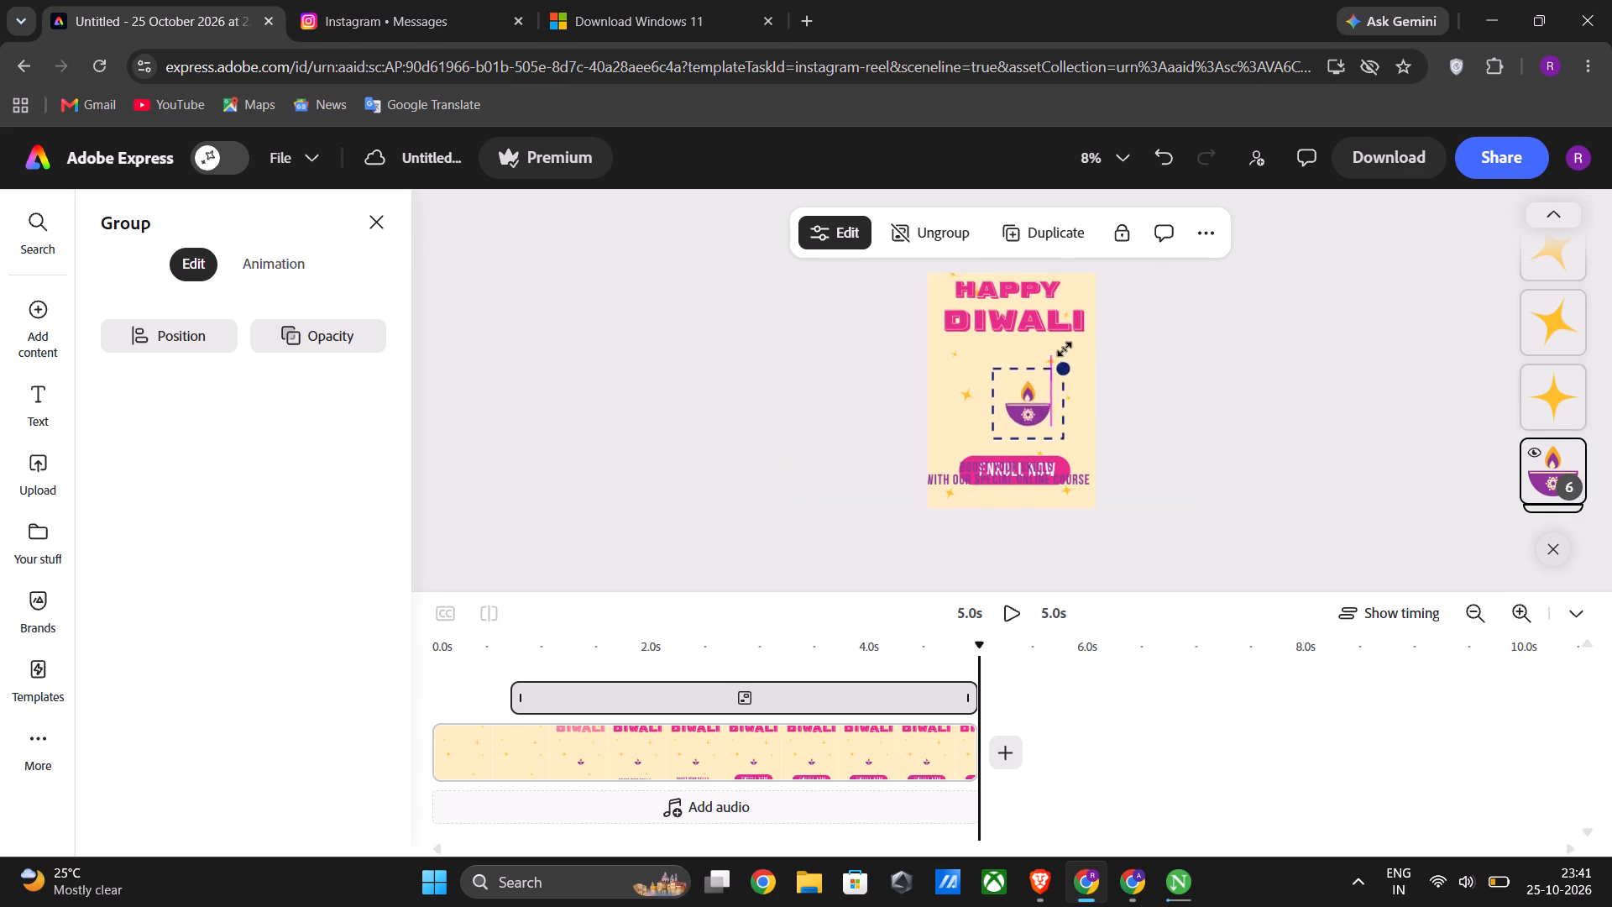
pyautogui.moveTo(1064, 349); pyautogui.dragTo(1084, 332)
pyautogui.moveTo(1032, 401); pyautogui.dragTo(1005, 394)
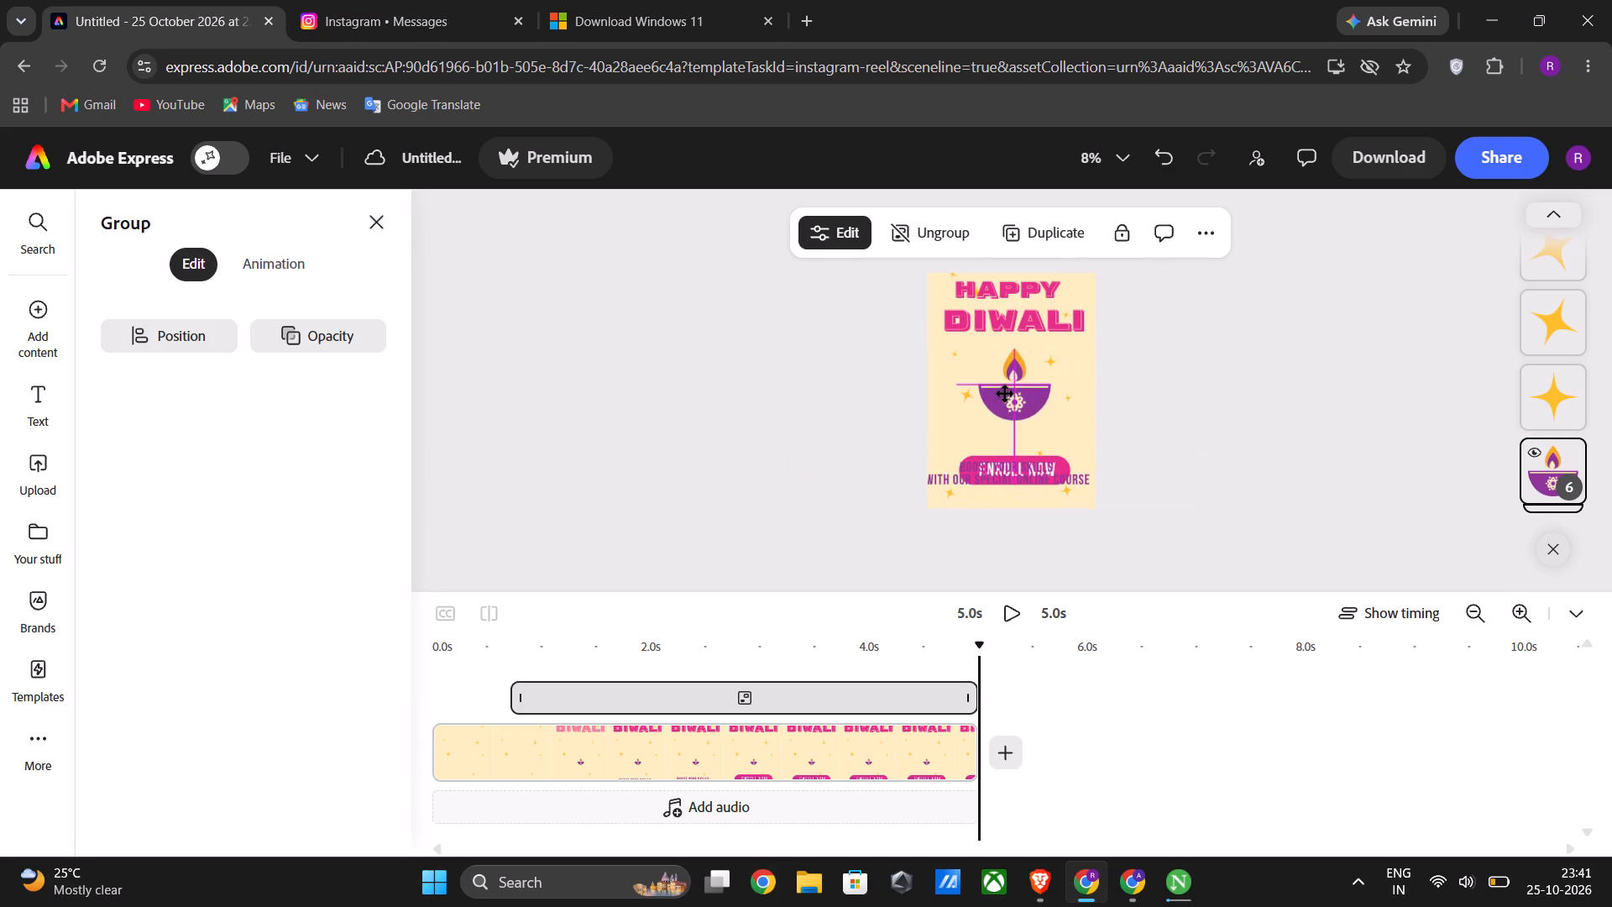
pyautogui.moveTo(1005, 394); pyautogui.dragTo(1001, 394)
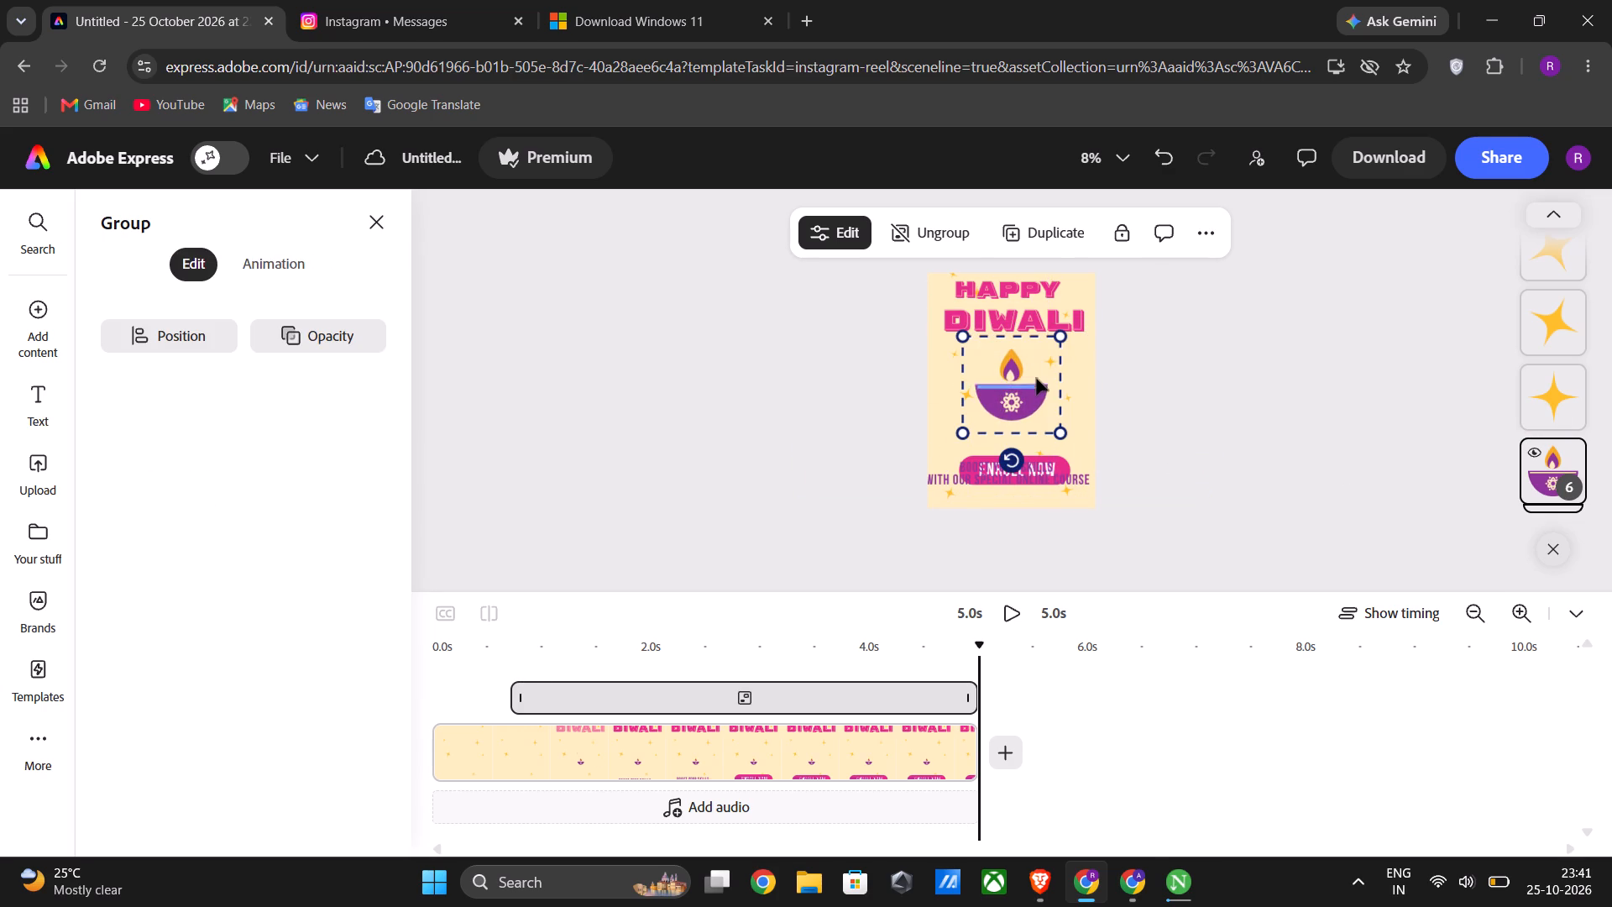
pyautogui.click(1018, 399)
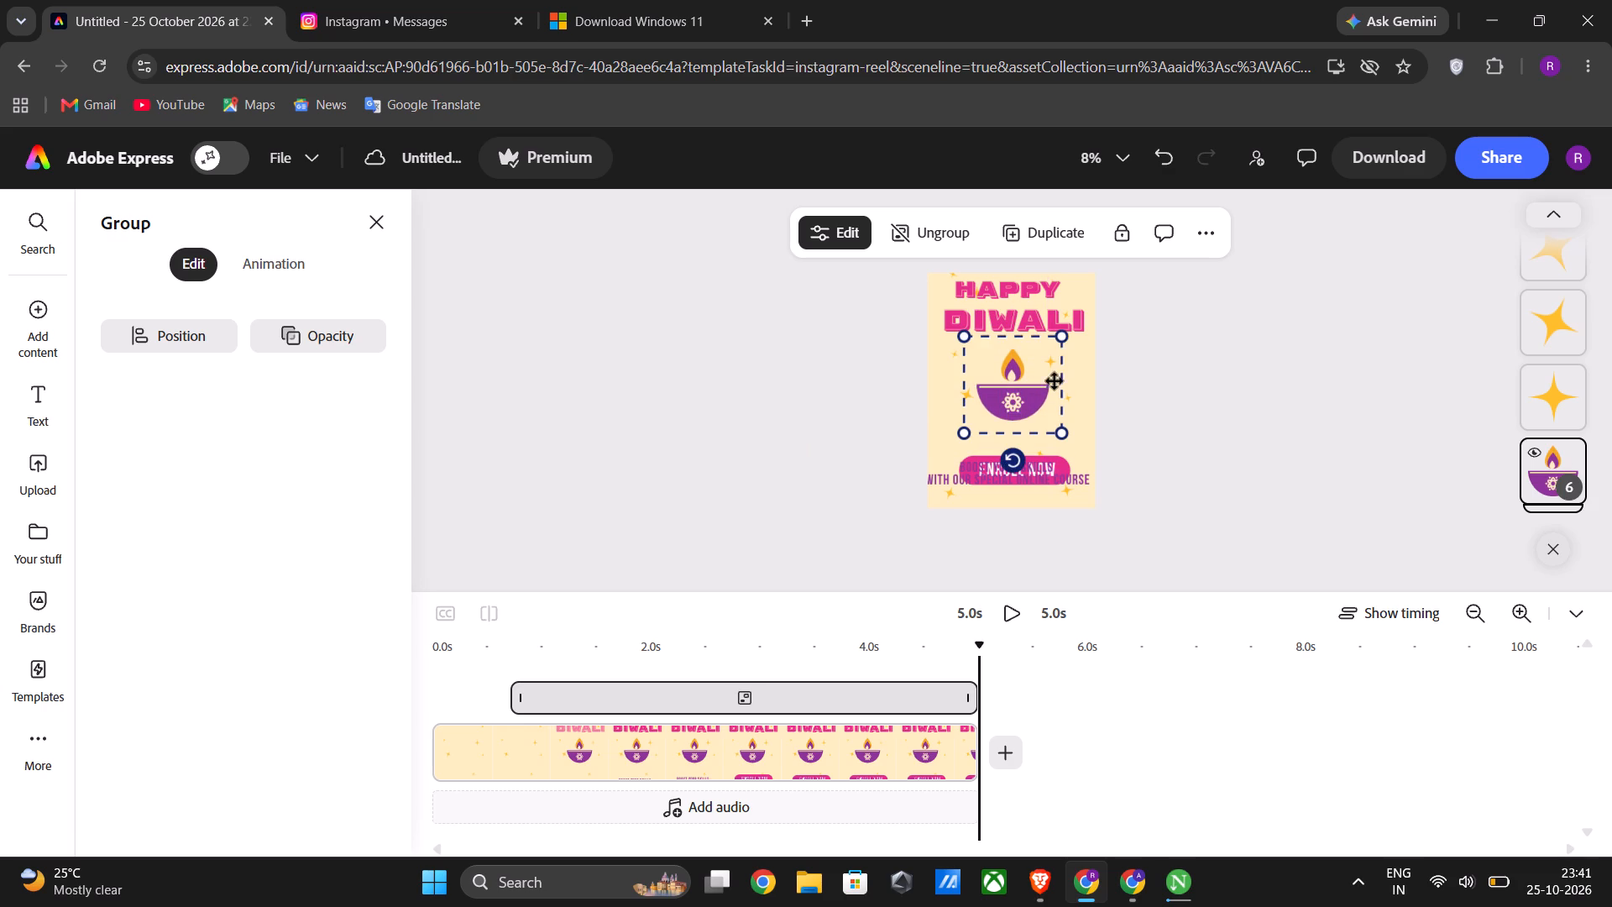
# Enlarge the diya lamp slightly more and centre it with its flame just below DIWALI.
pyautogui.click(1065, 348)
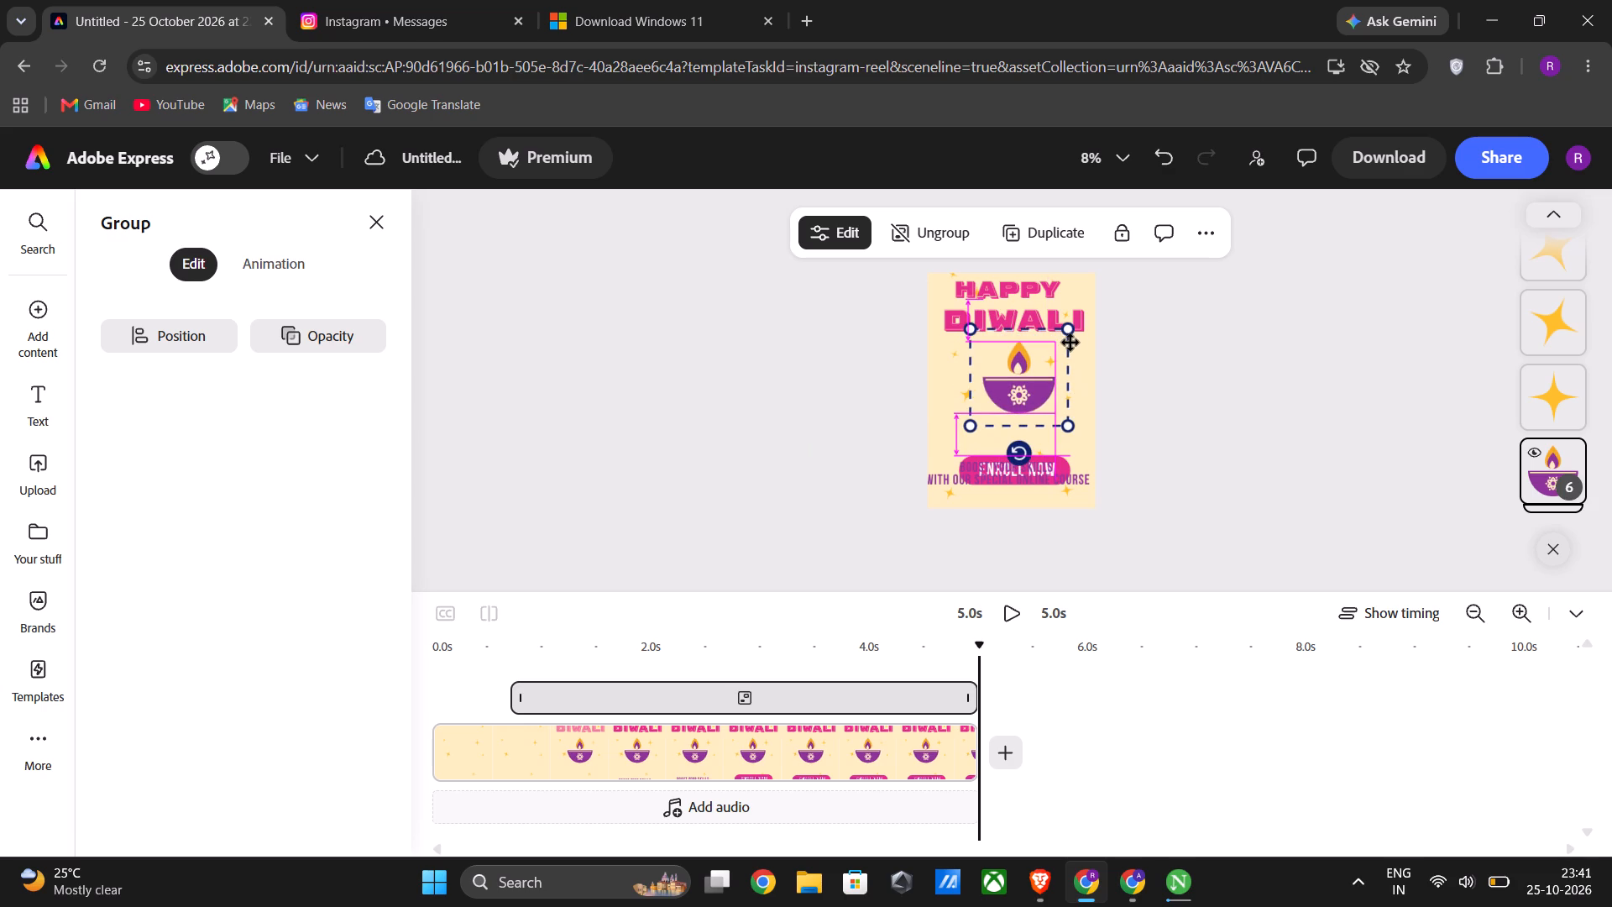
pyautogui.moveTo(1072, 334); pyautogui.dragTo(1080, 326)
pyautogui.moveTo(1025, 360); pyautogui.dragTo(1020, 363)
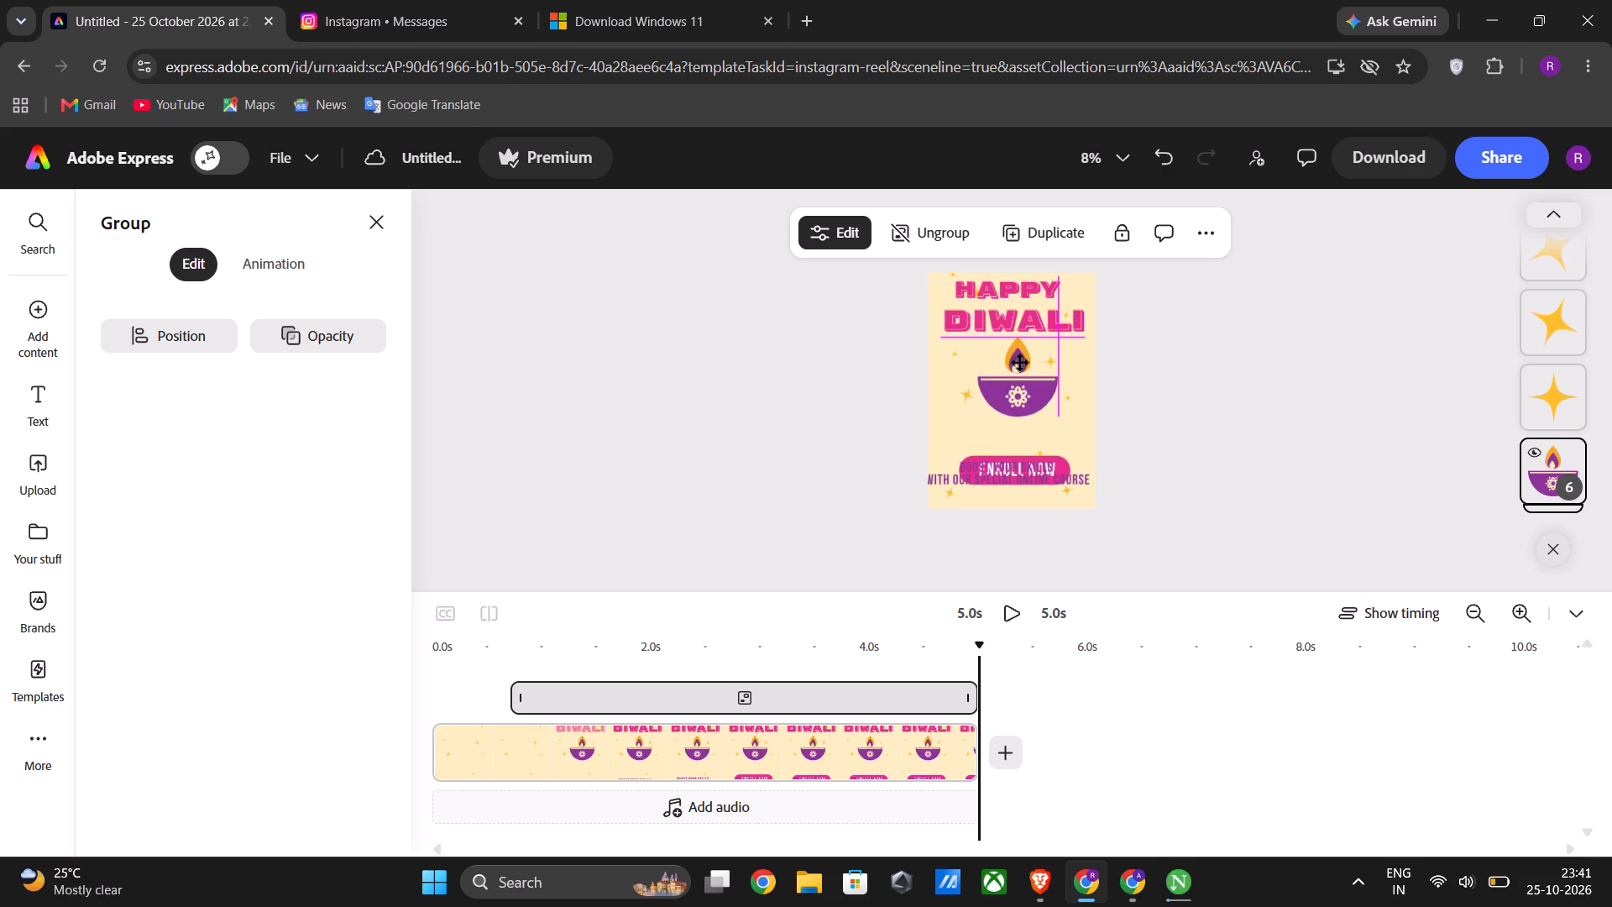
pyautogui.moveTo(1020, 363); pyautogui.dragTo(1017, 363)
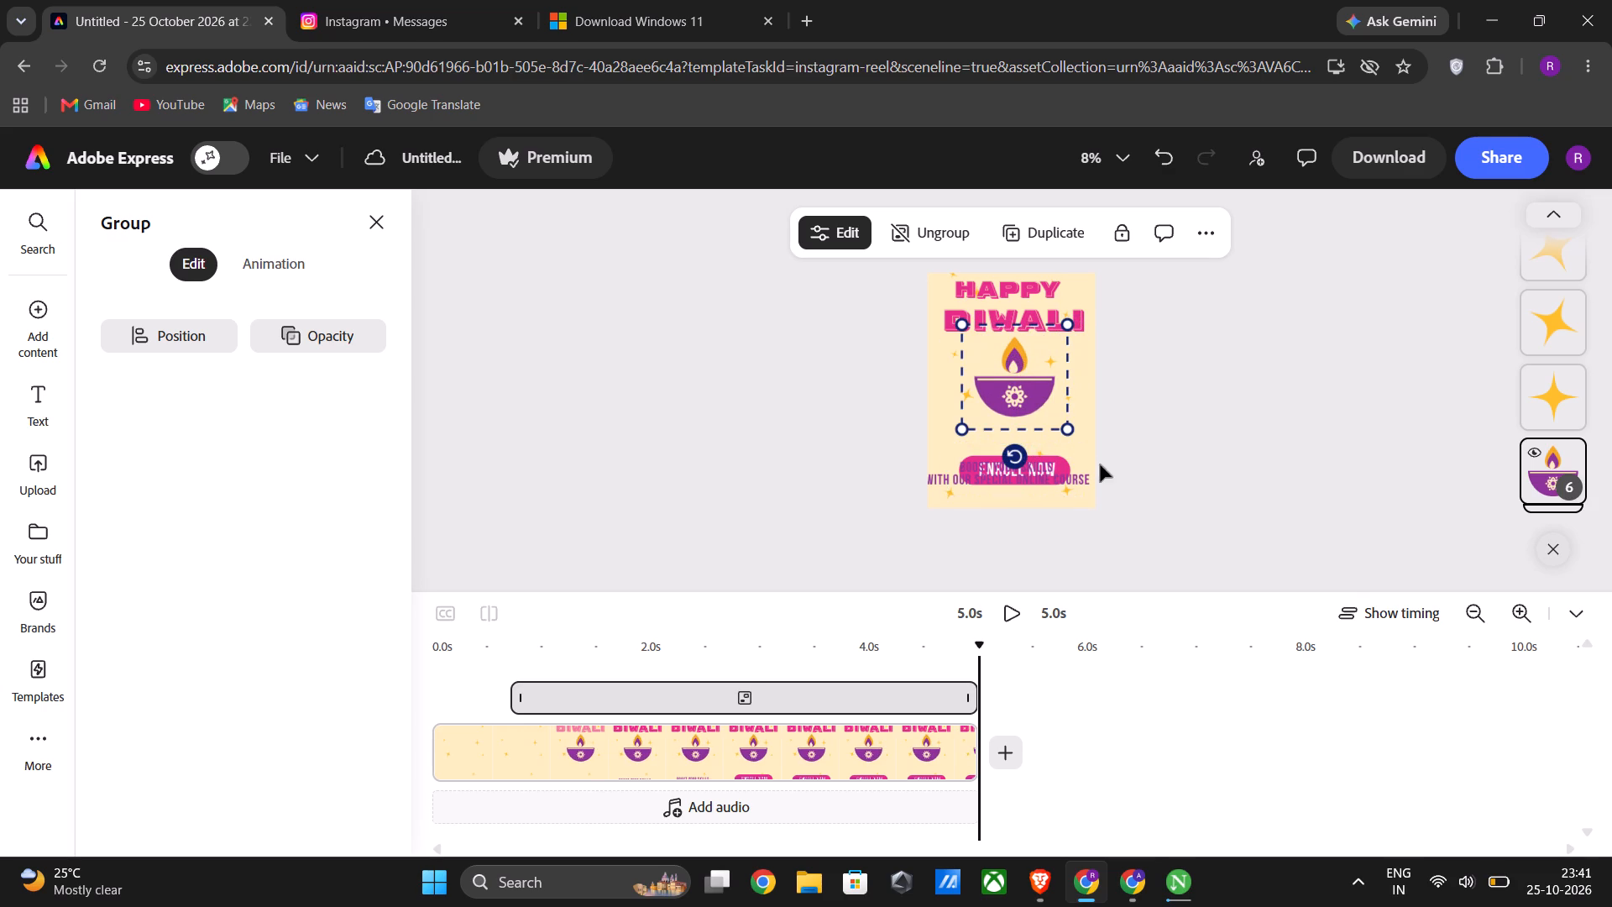
# Move the course text up into the gap between the diya lamp and the ENROLL NOW button, centred on the page.
pyautogui.moveTo(1069, 480); pyautogui.dragTo(1070, 503)
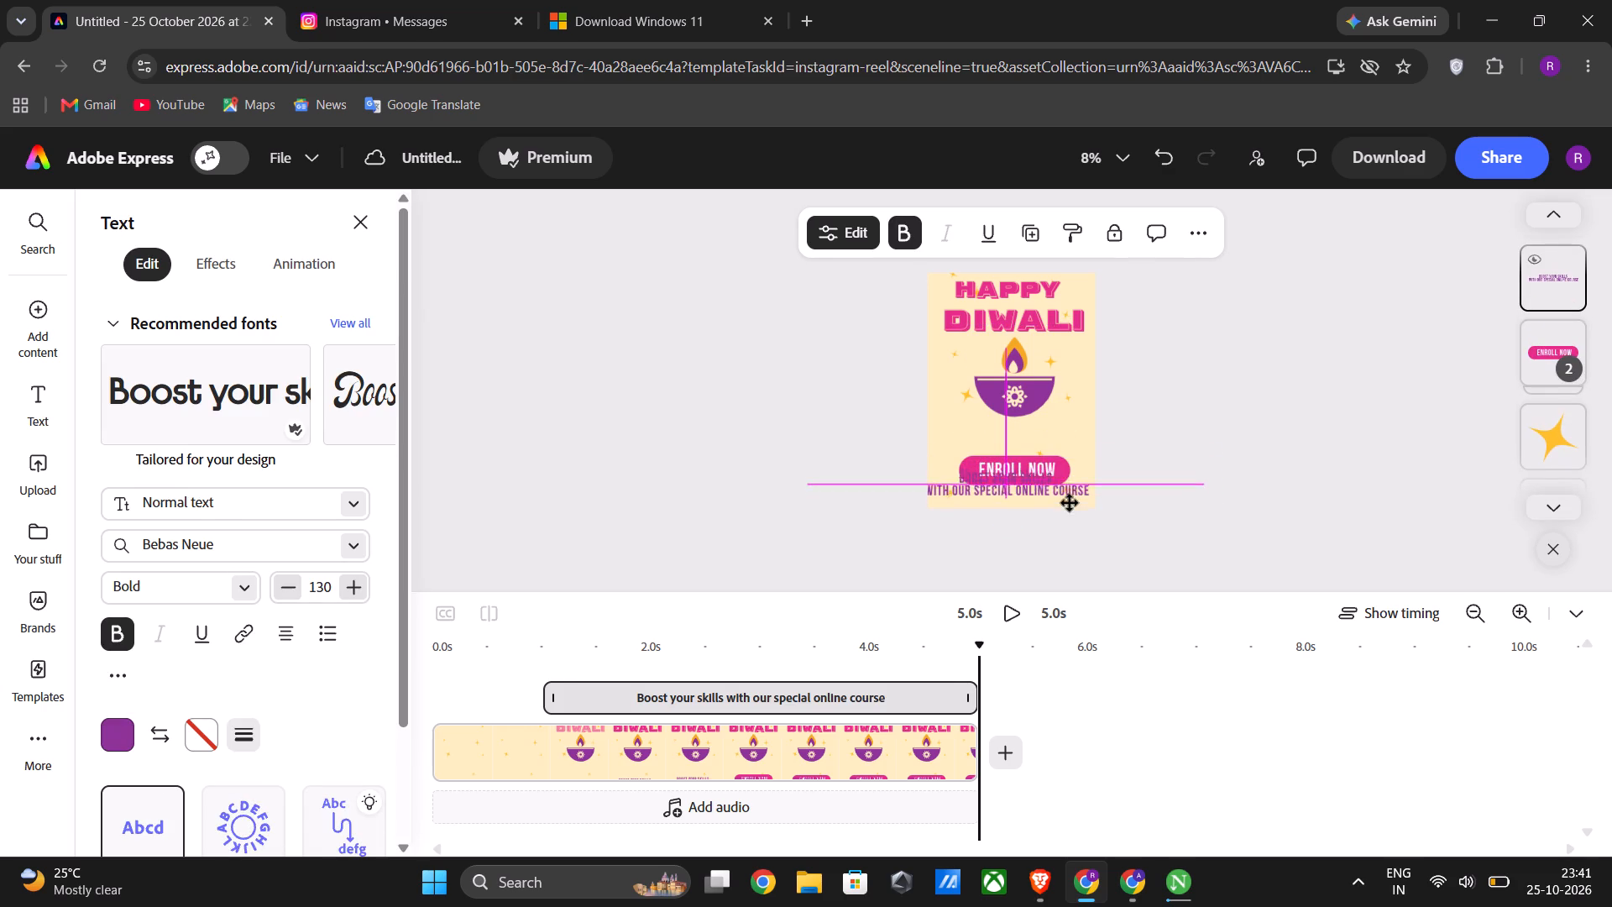
pyautogui.moveTo(1070, 503); pyautogui.dragTo(1075, 440)
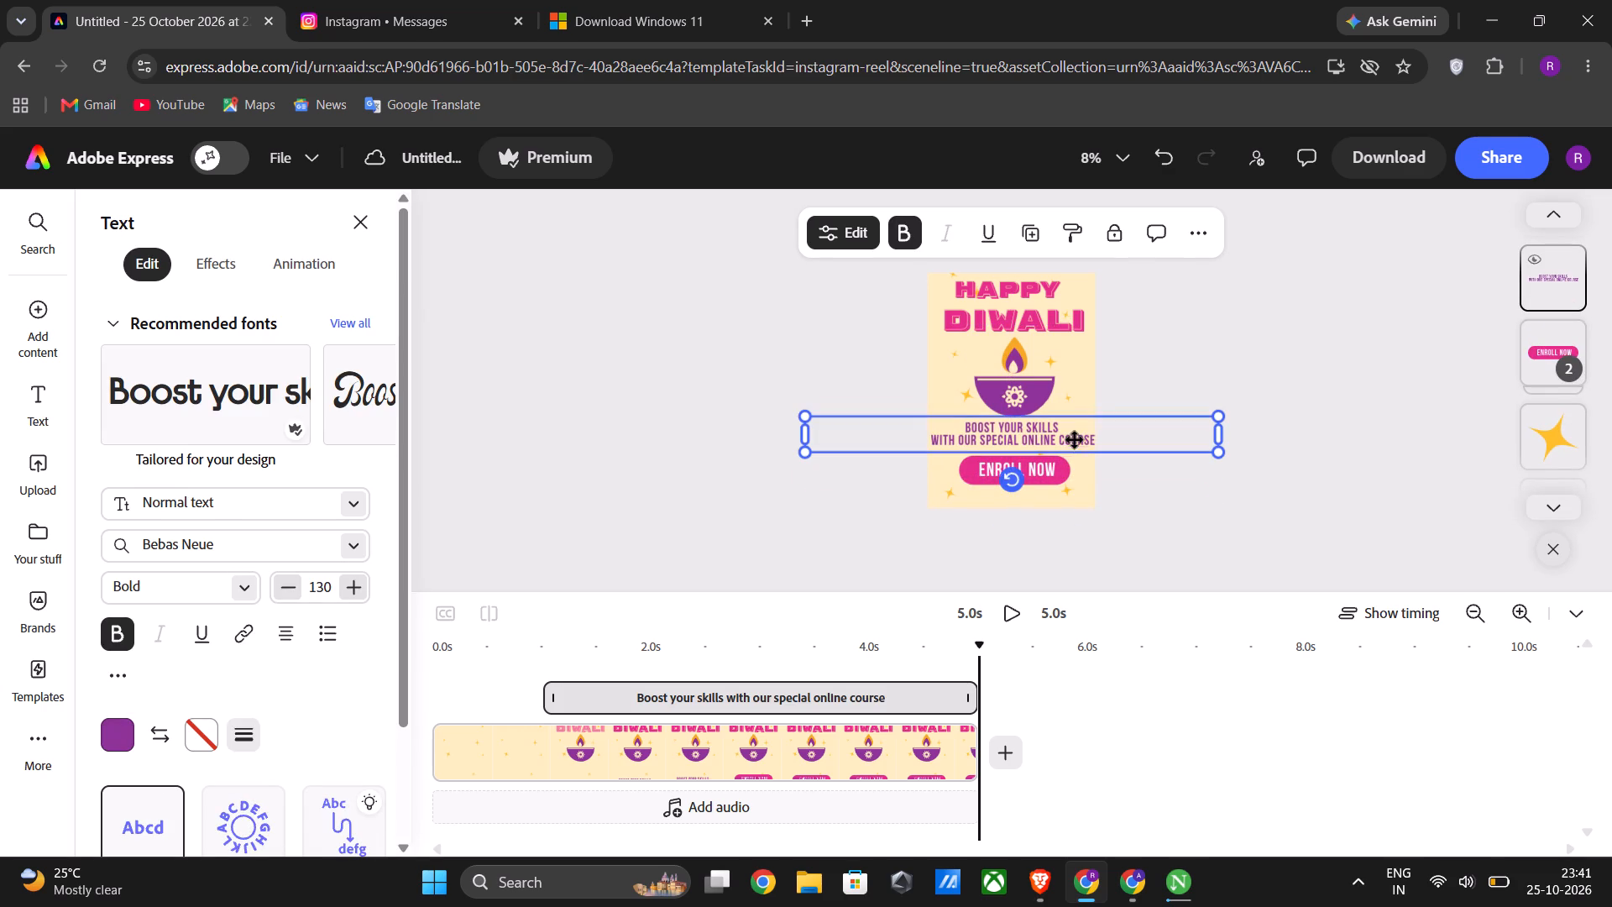
pyautogui.click(1075, 440)
pyautogui.click(1299, 495)
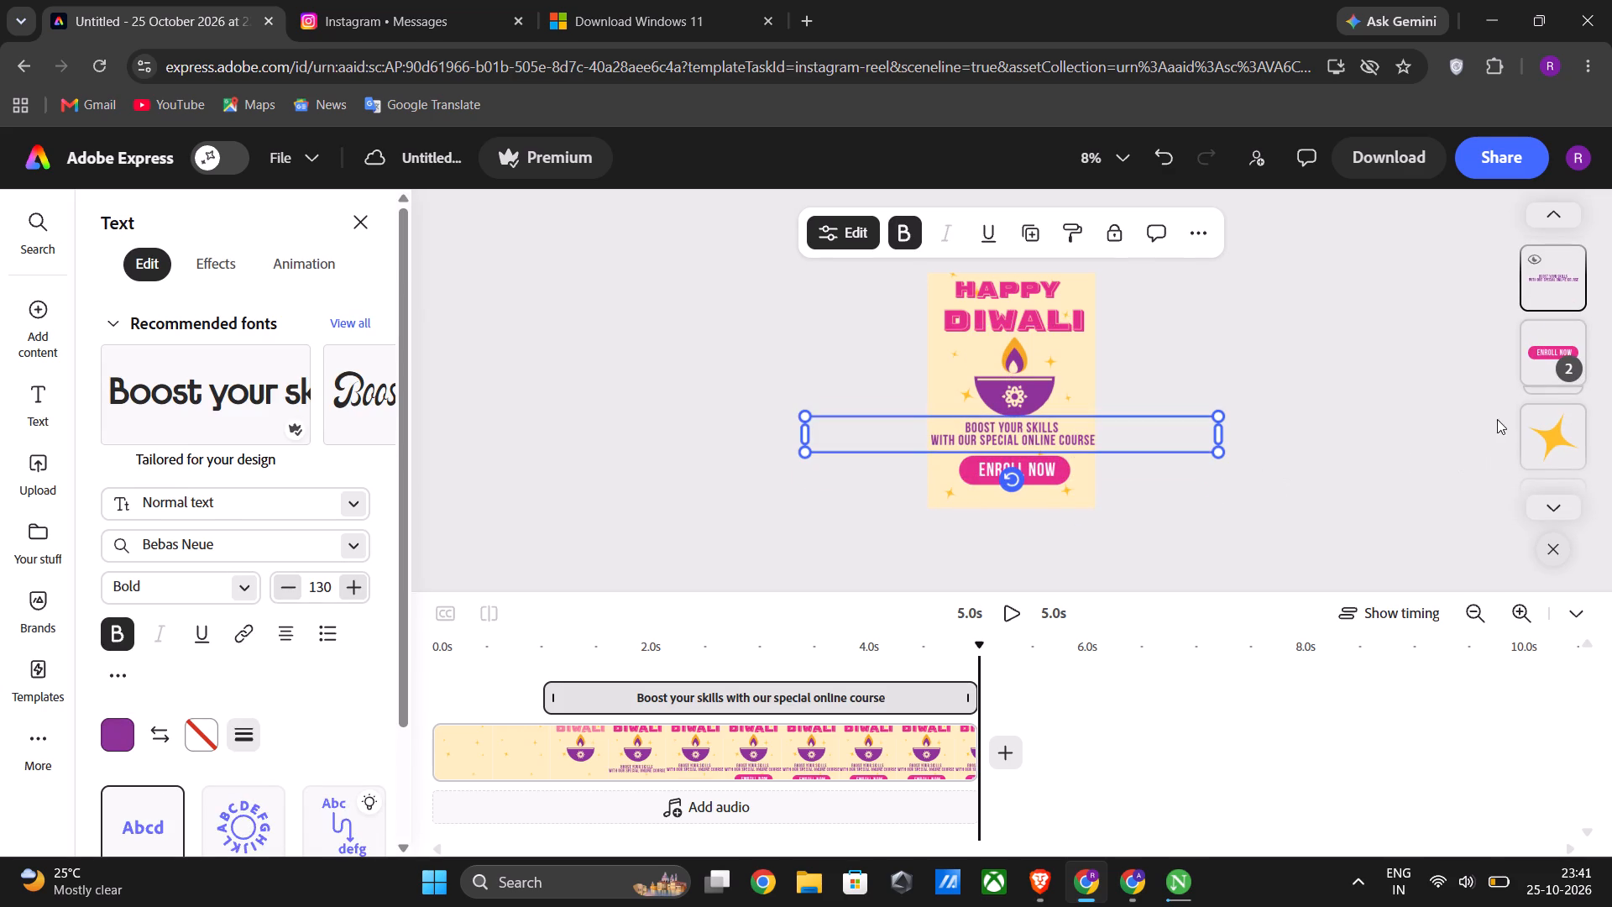
# Shift the ENROLL NOW button group slightly down and centre it below the course text.
pyautogui.click(1546, 334)
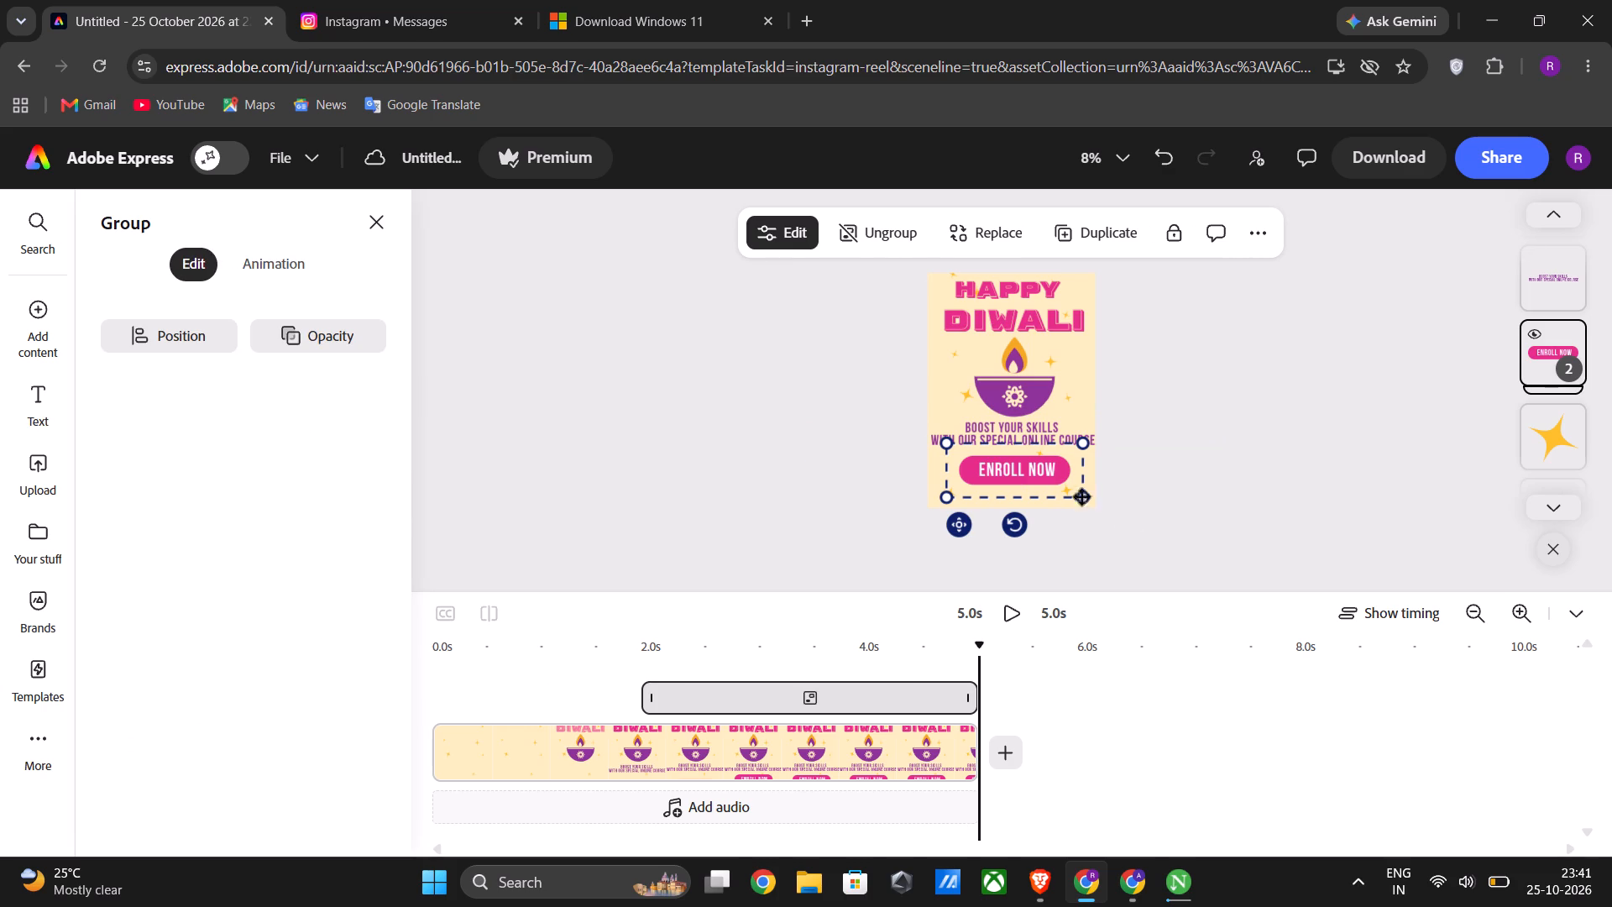
pyautogui.click(1030, 478)
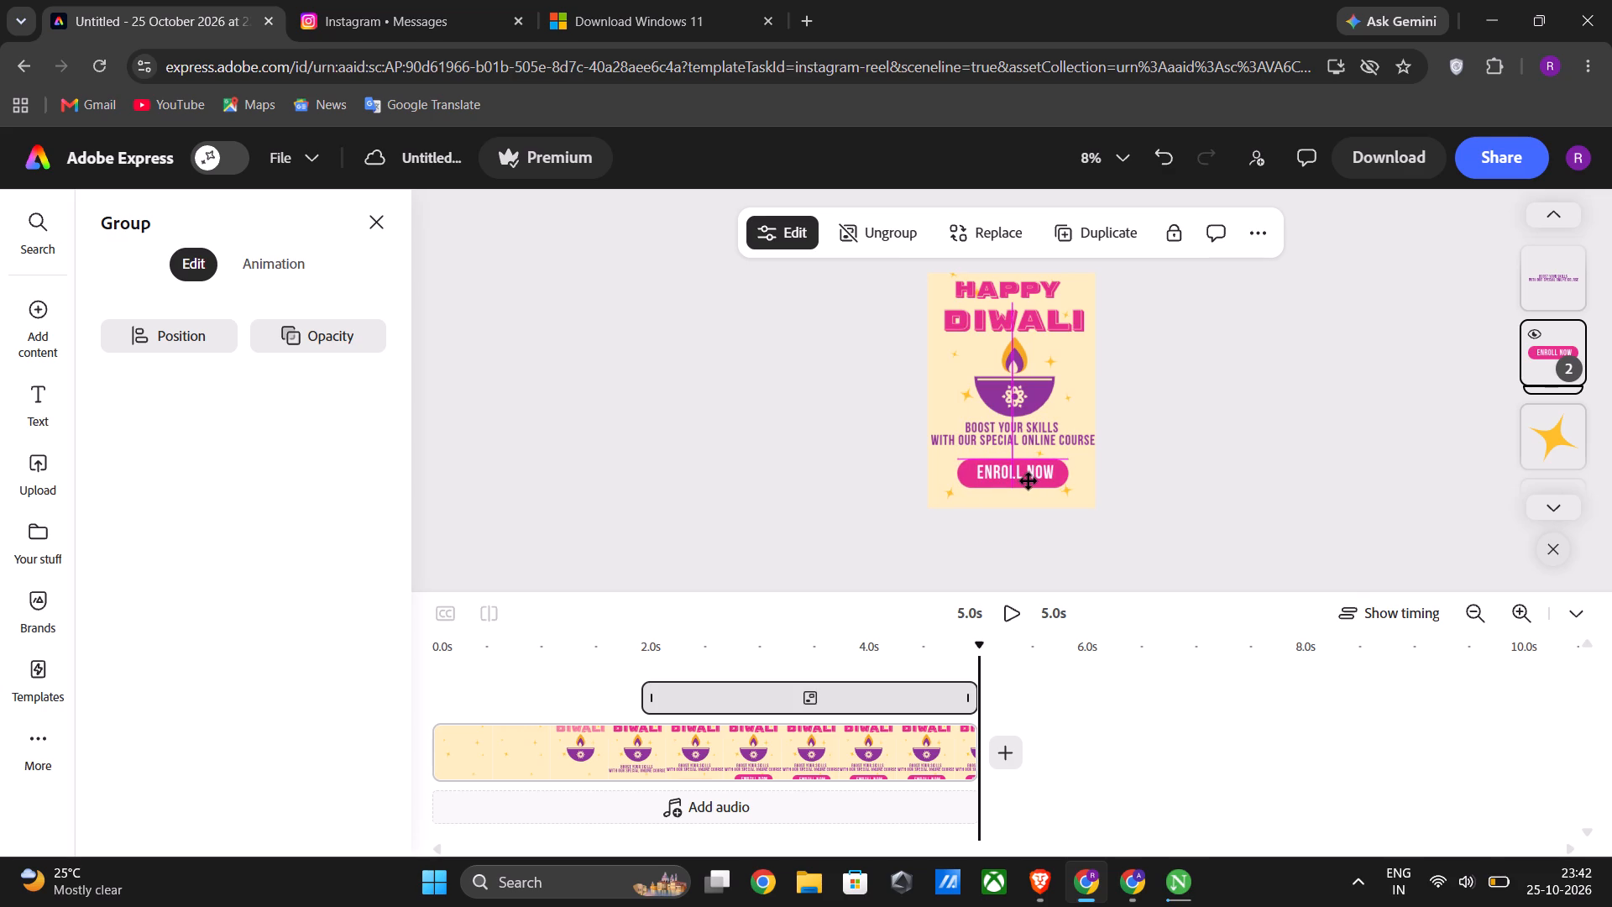
pyautogui.click(1243, 448)
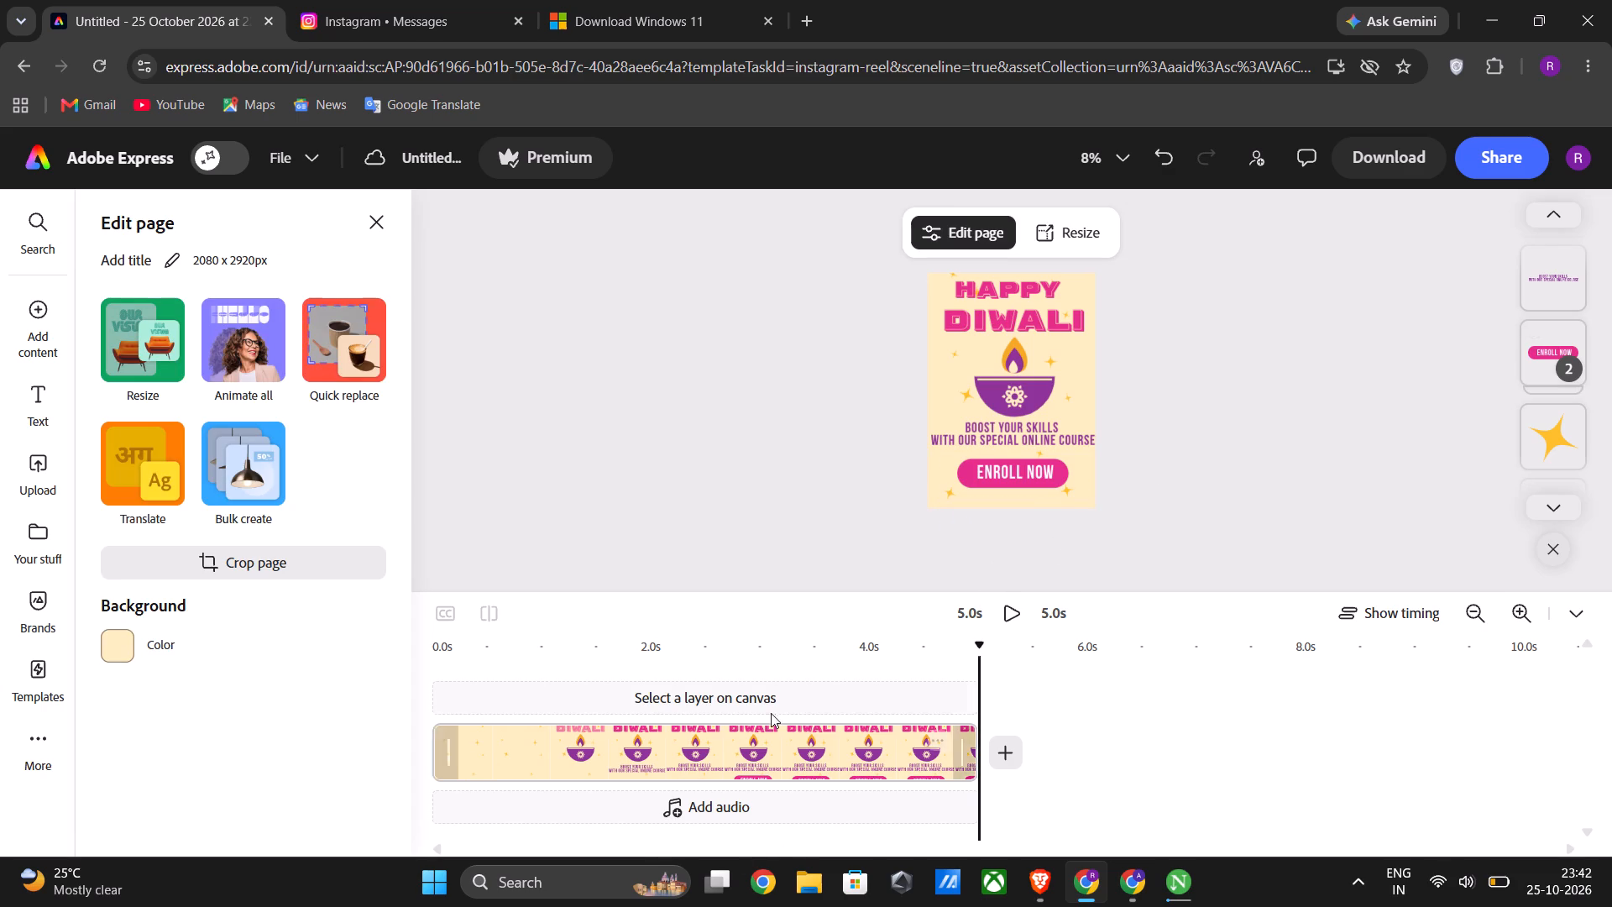
# Open the music library for adding audio to the reel.
pyautogui.scroll(2, 719, 738)
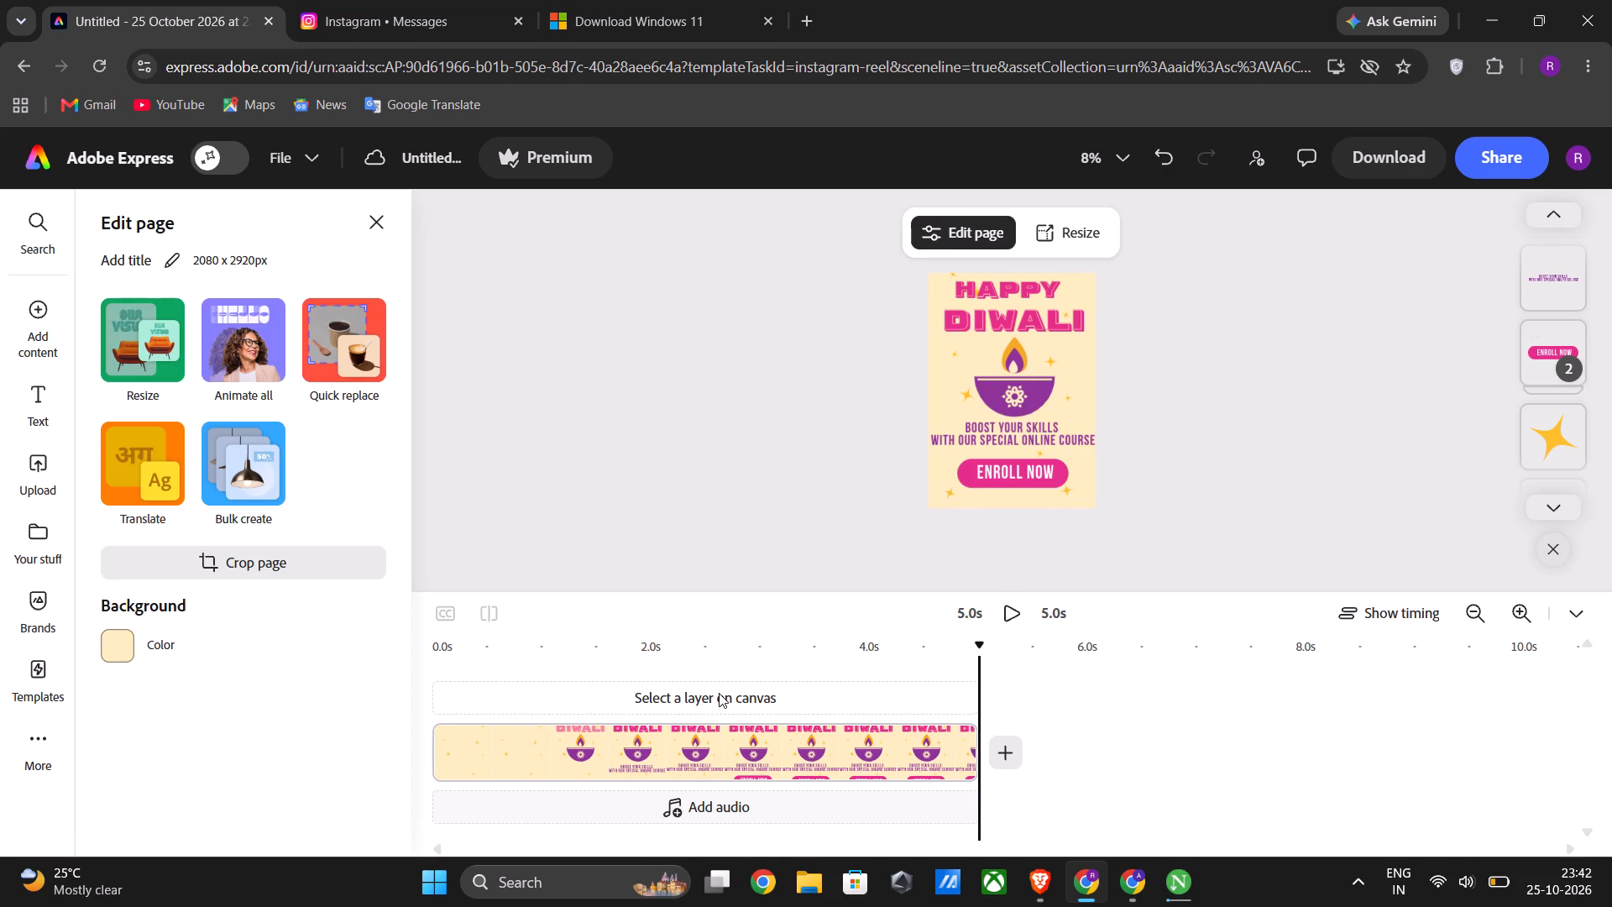
pyautogui.click(719, 693)
pyautogui.click(657, 813)
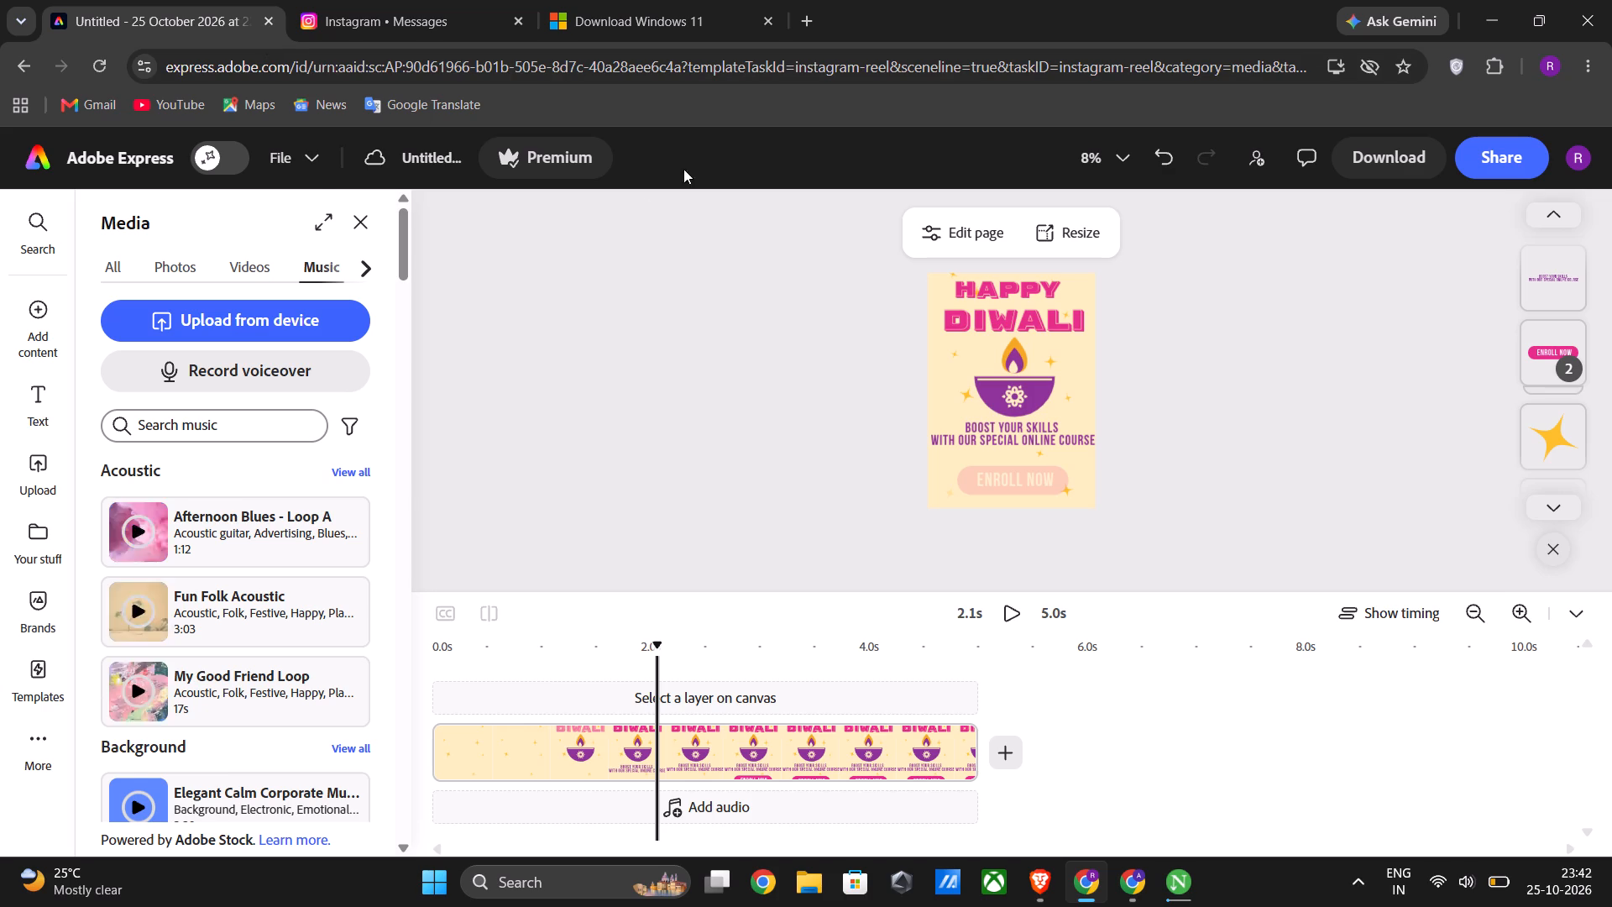
# Download the reel as MP4 at Custom (Original size) resolution, dismissing the download manager's audio file pop-ups.
pyautogui.click(1403, 160)
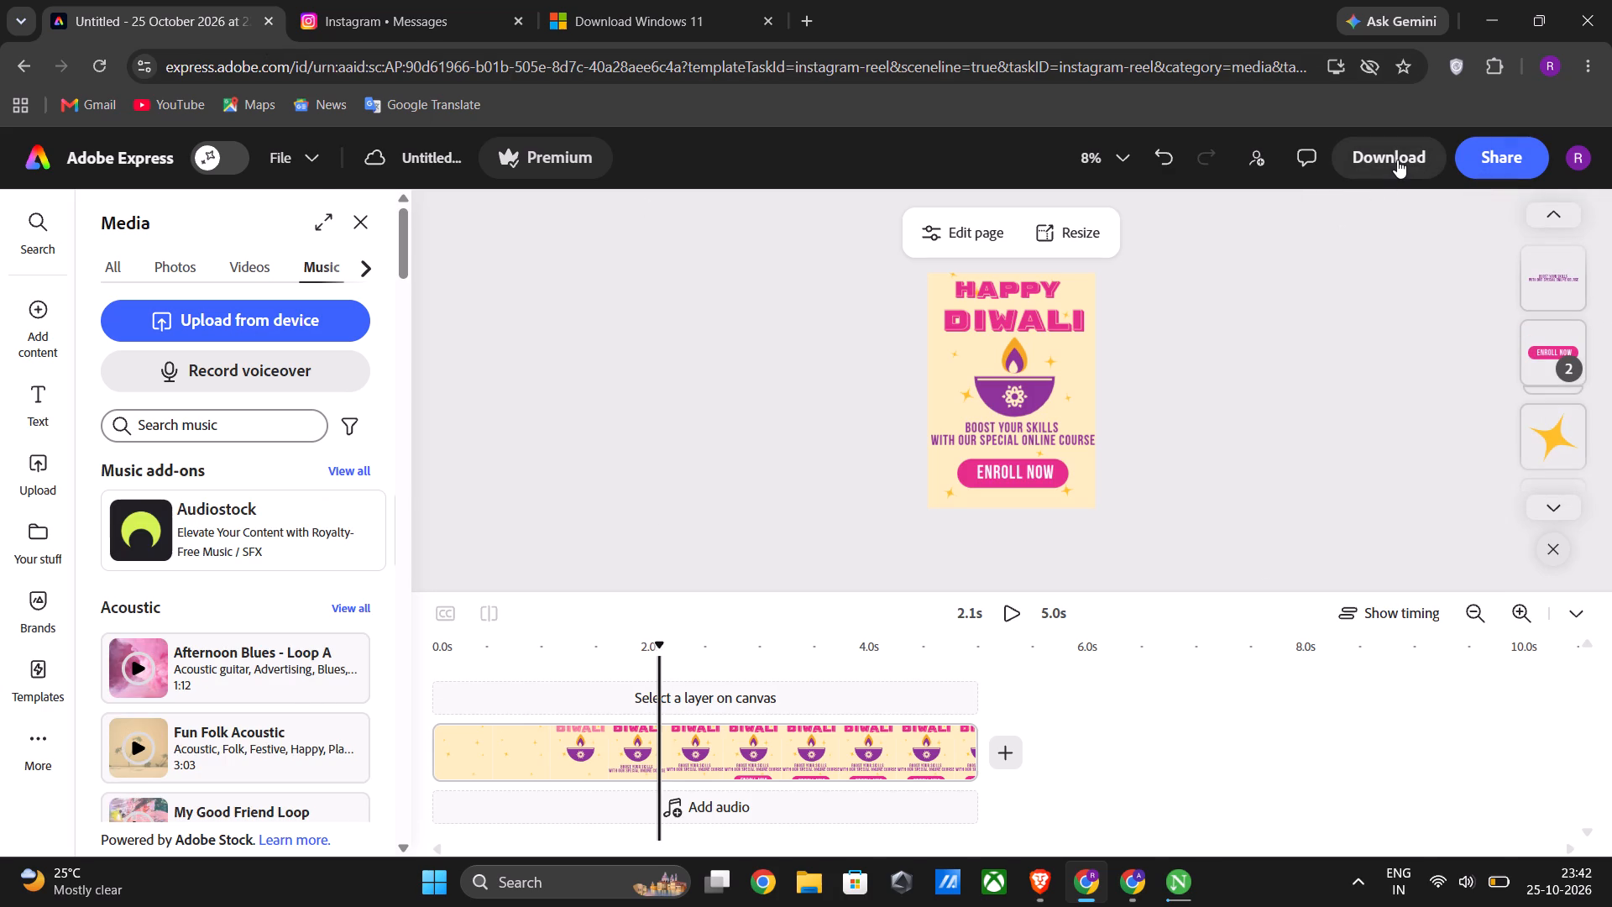
pyautogui.click(1397, 160)
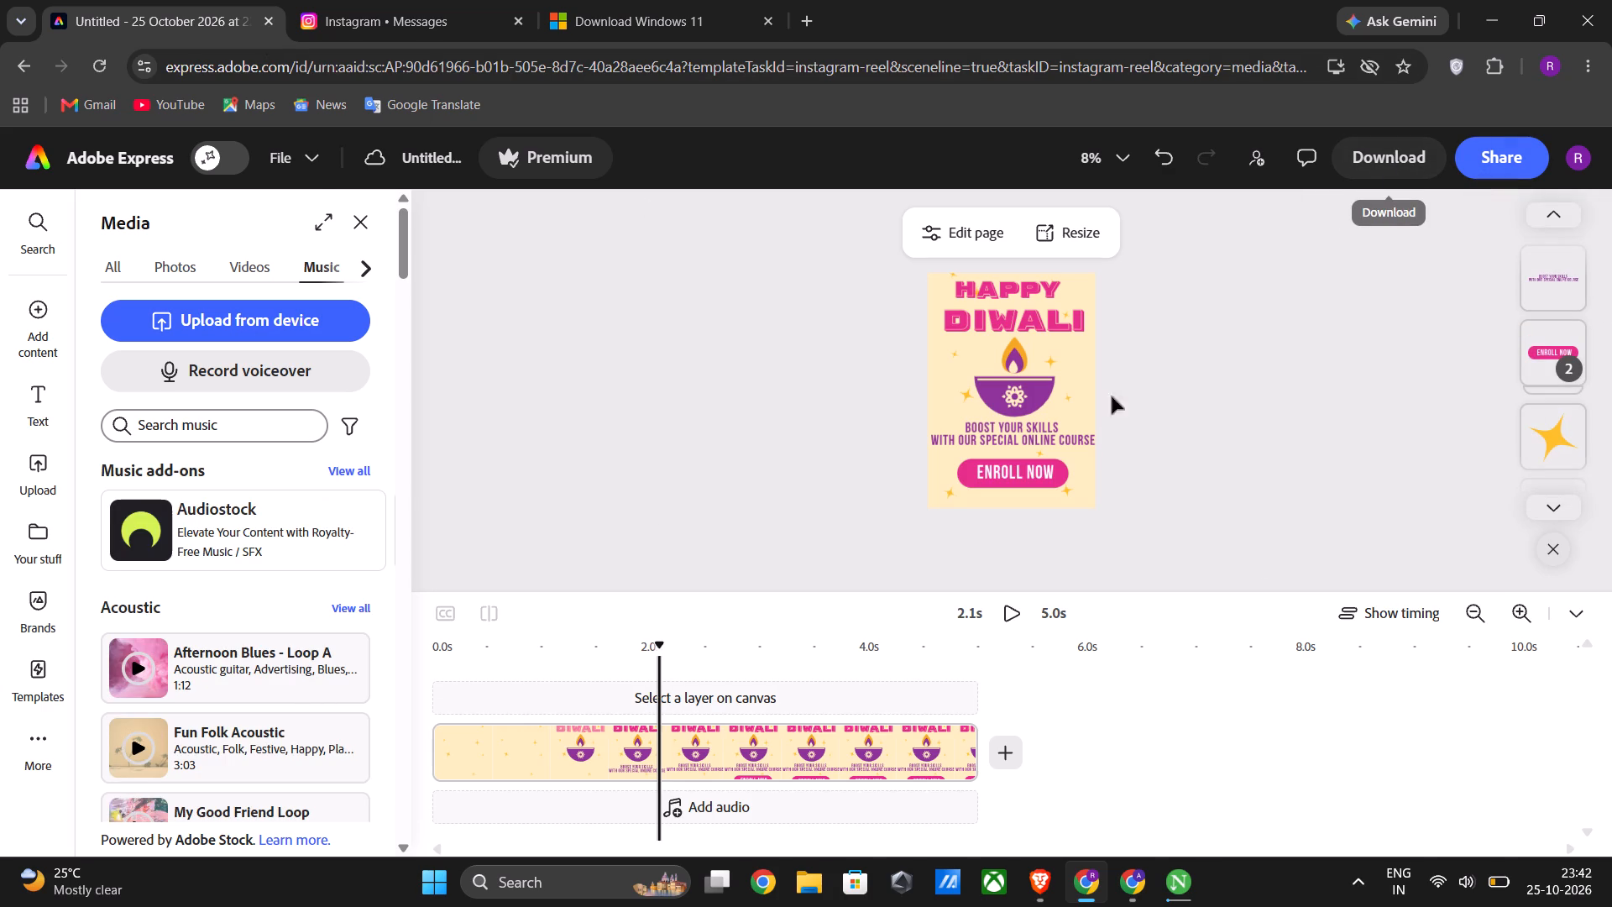
pyautogui.scroll(-1, 1083, 457)
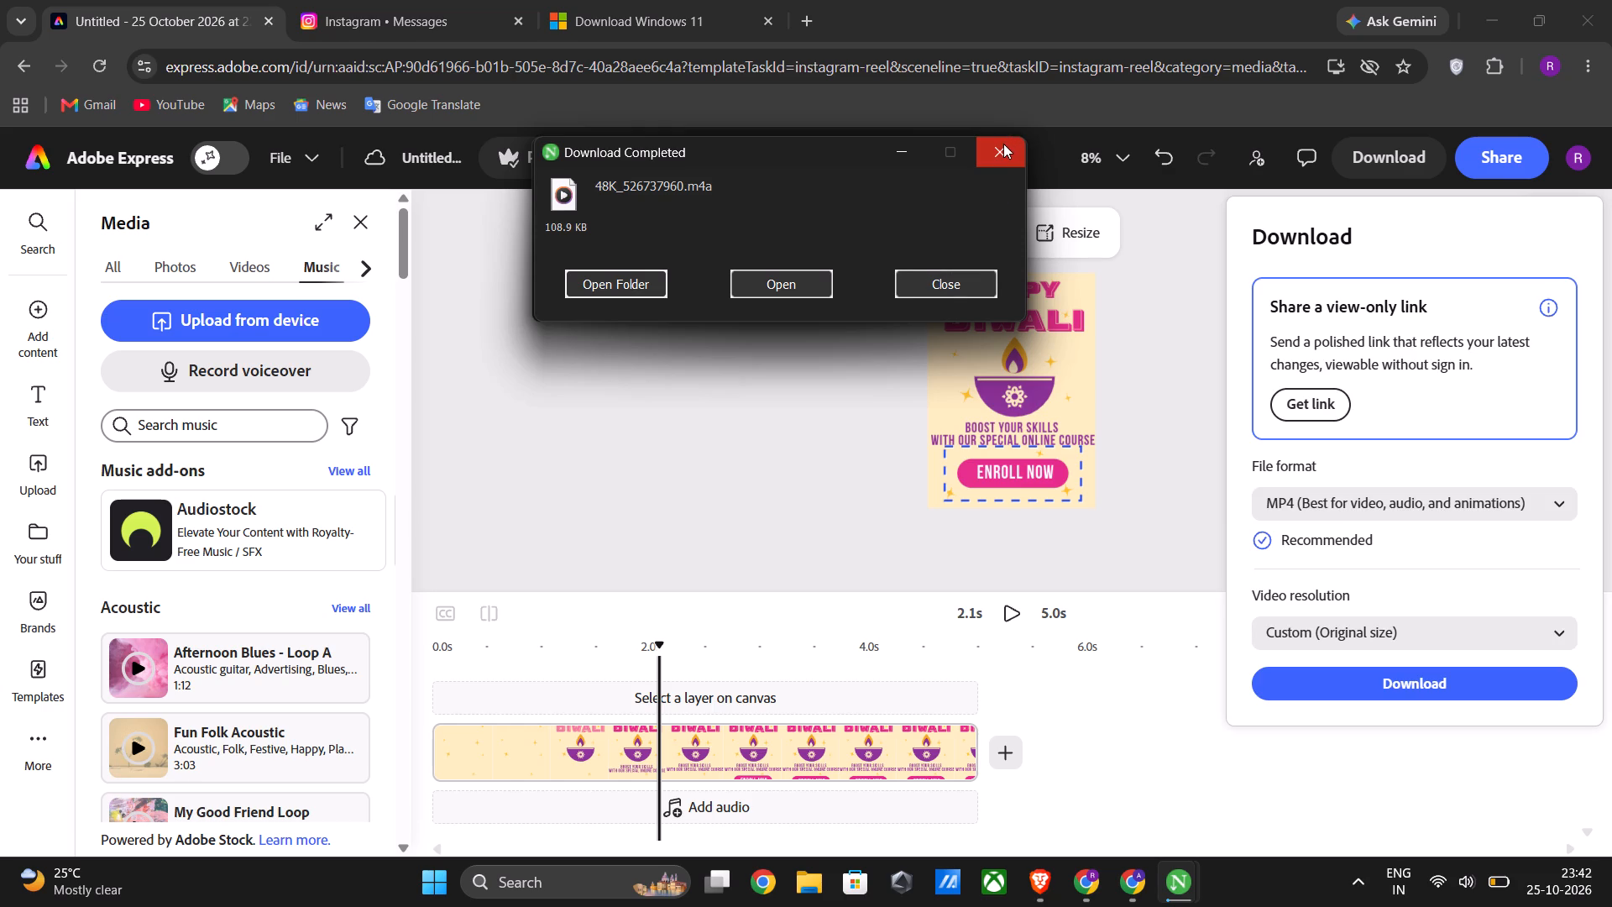
pyautogui.click(1003, 144)
pyautogui.click(926, 292)
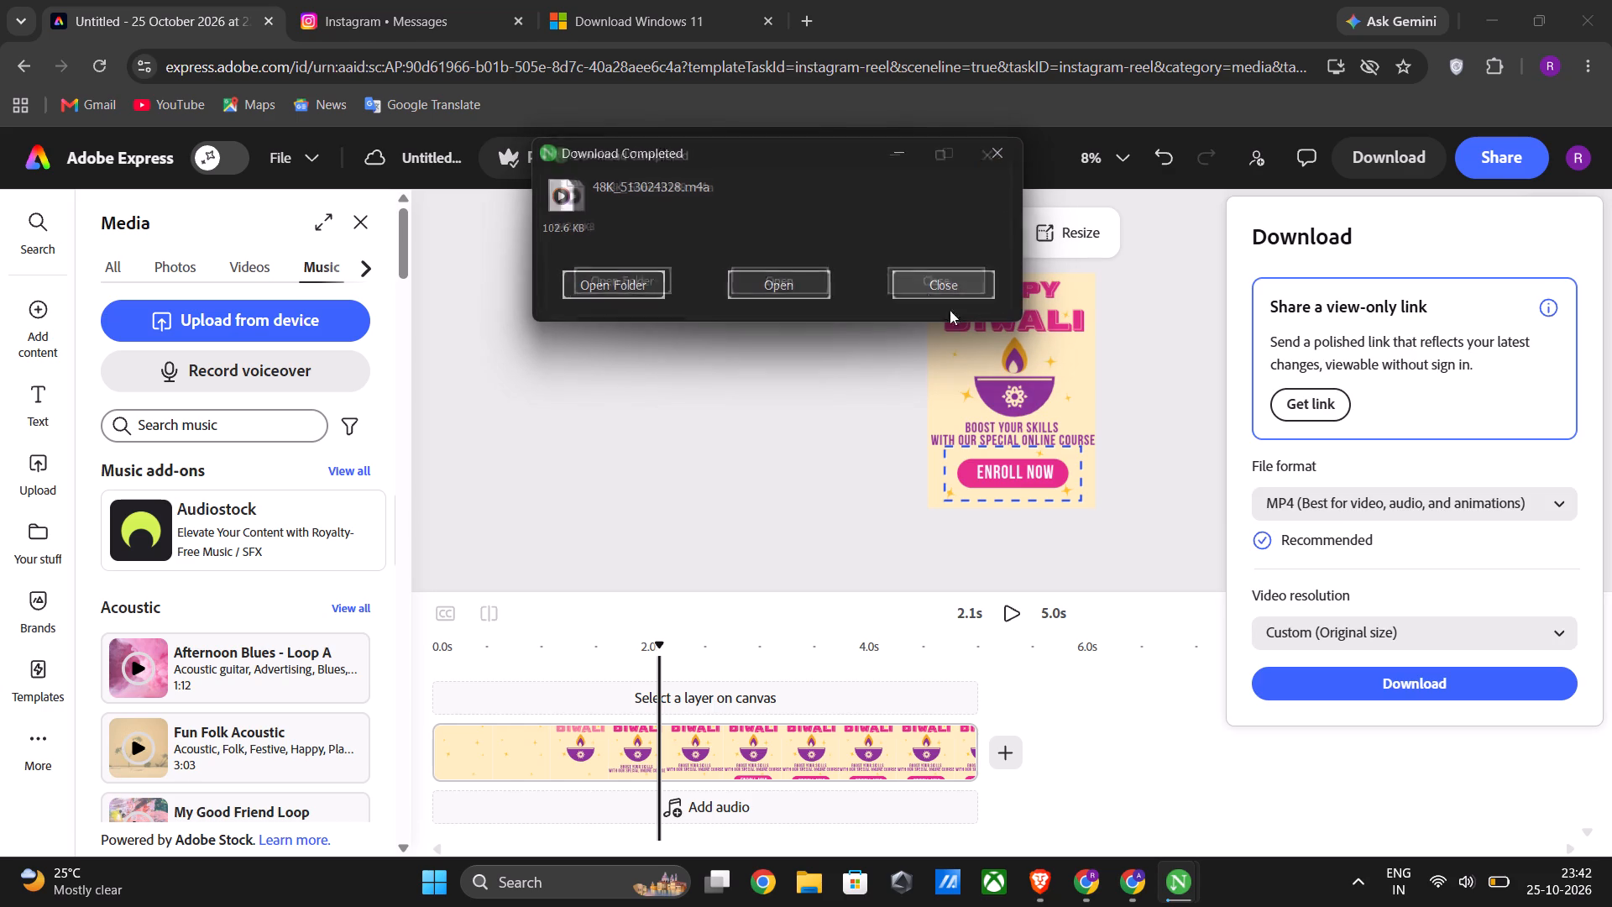
pyautogui.click(934, 296)
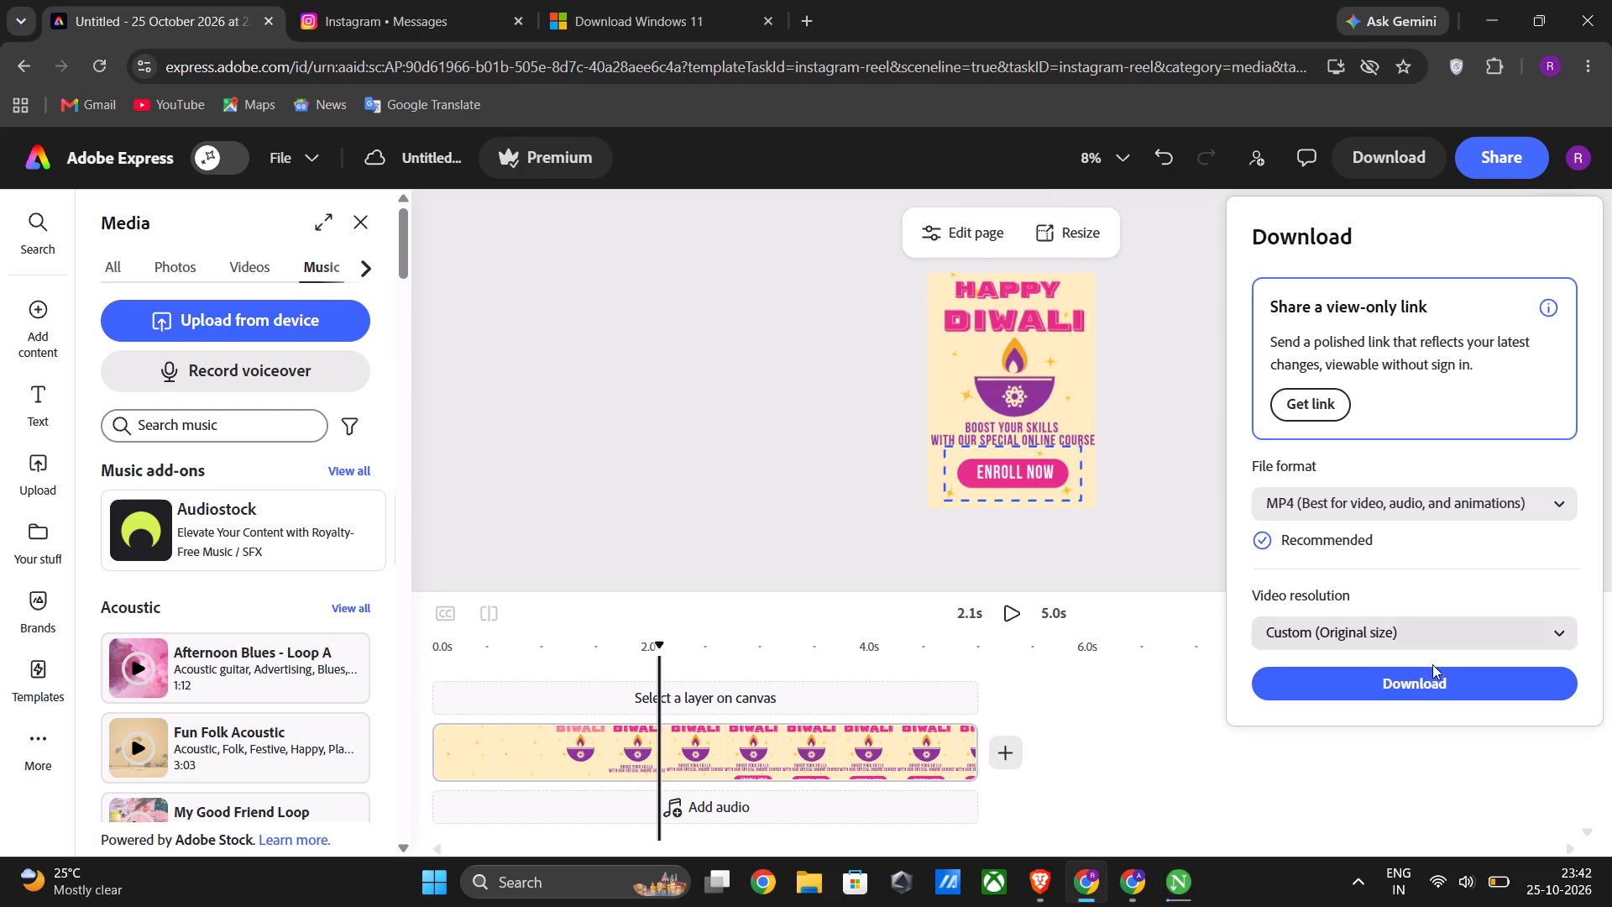
pyautogui.click(1439, 687)
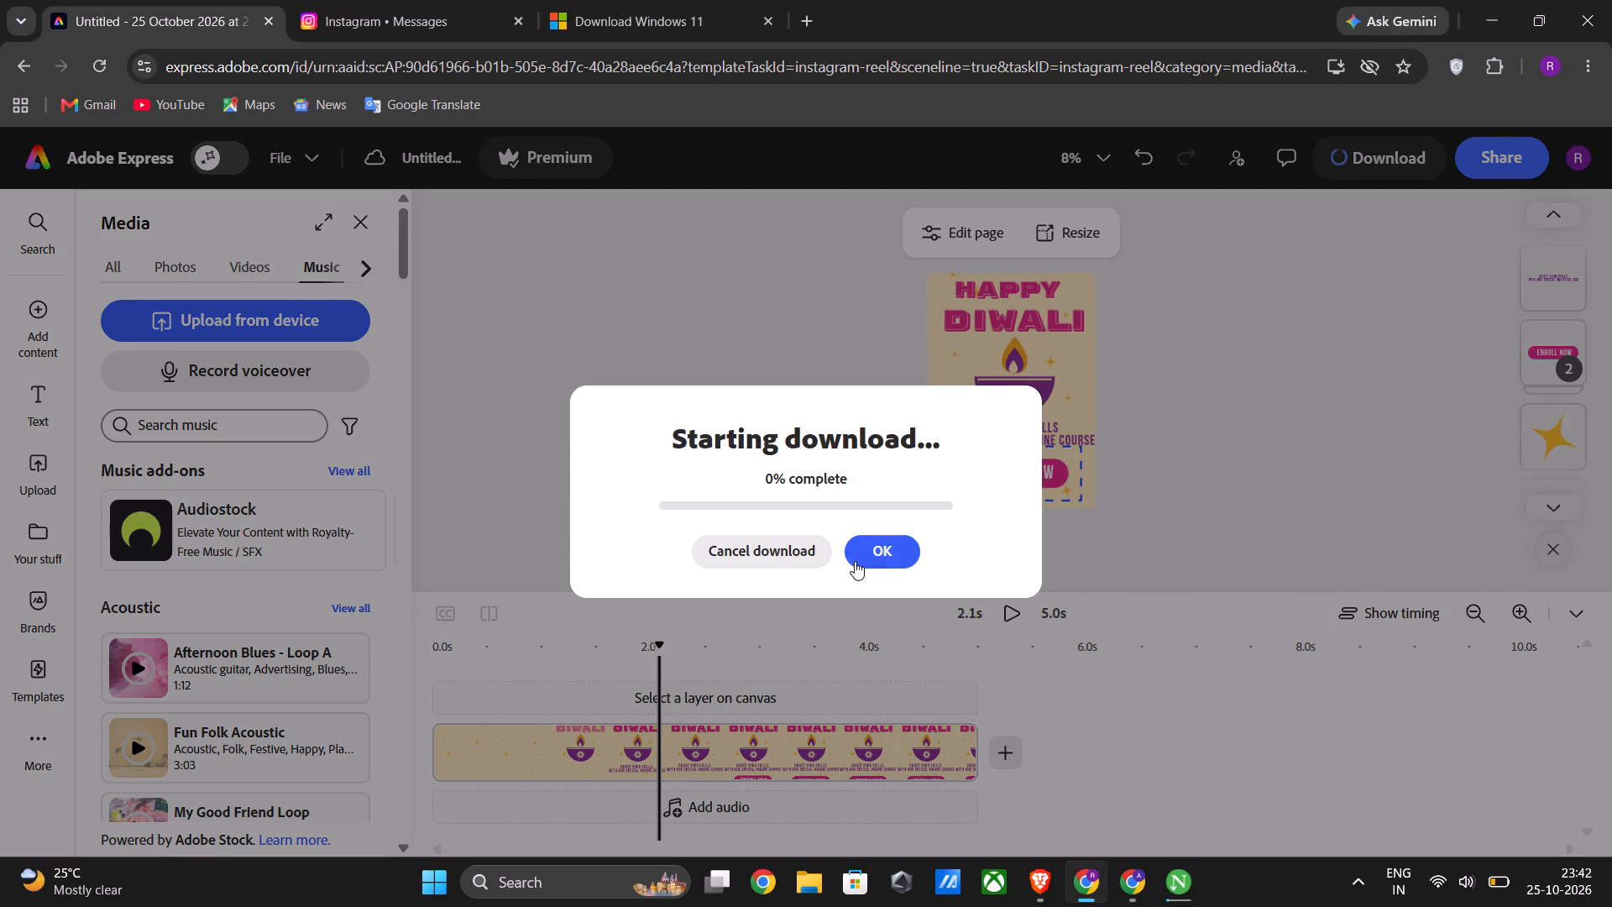
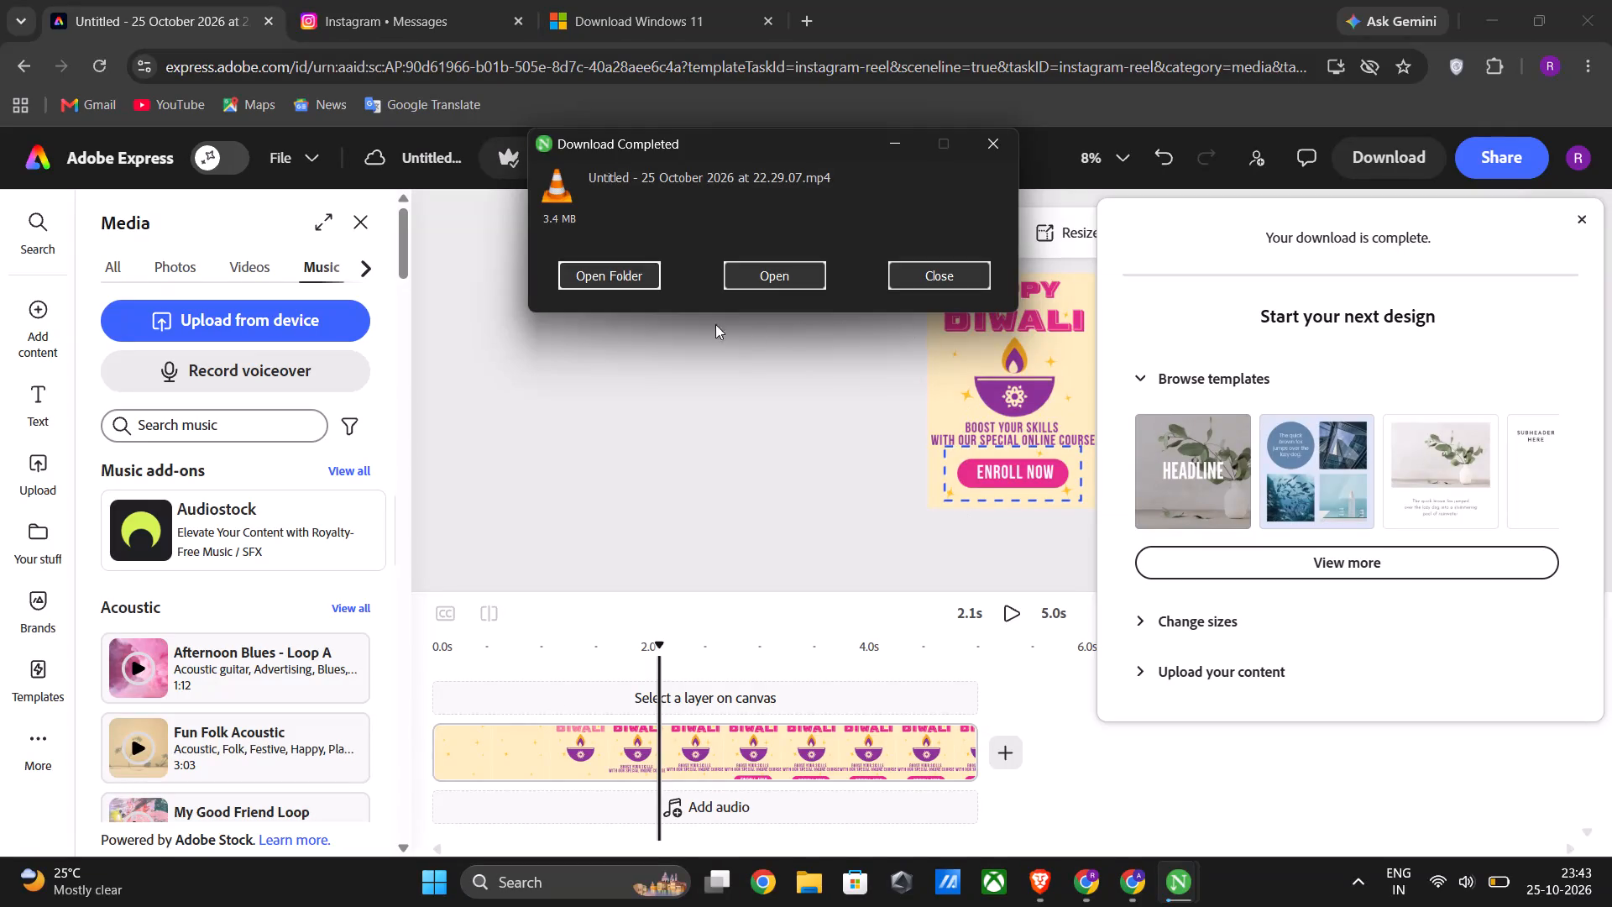
# Open the downloaded reel MP4 in VLC media player to check it, and return to the reel editor.
pyautogui.click(773, 277)
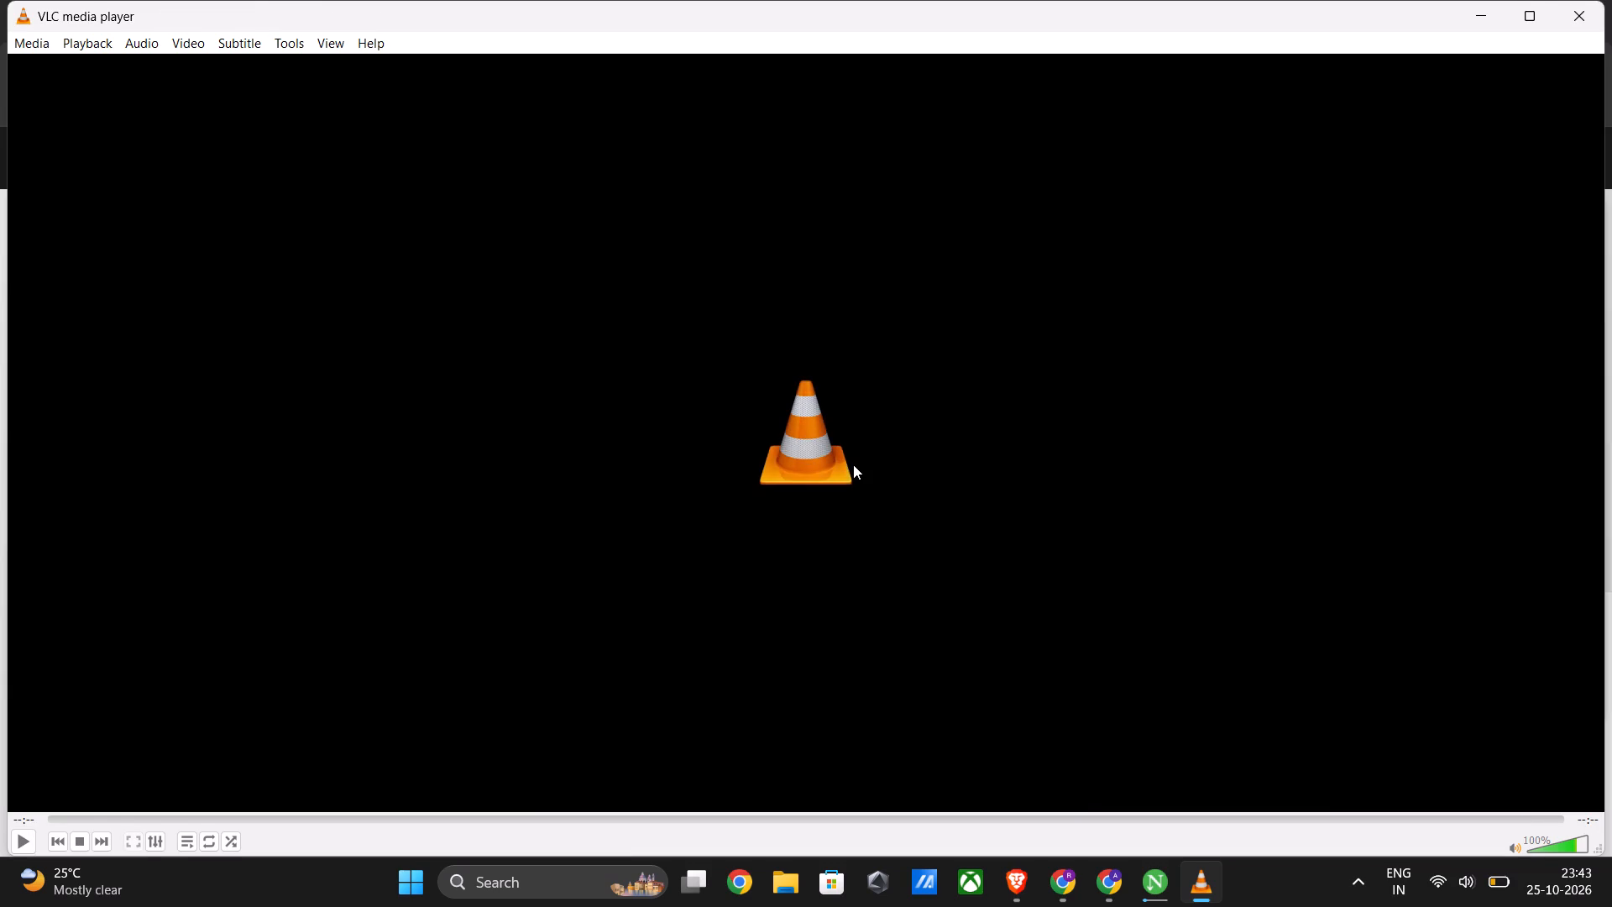
pyautogui.click(1571, 14)
pyautogui.click(772, 470)
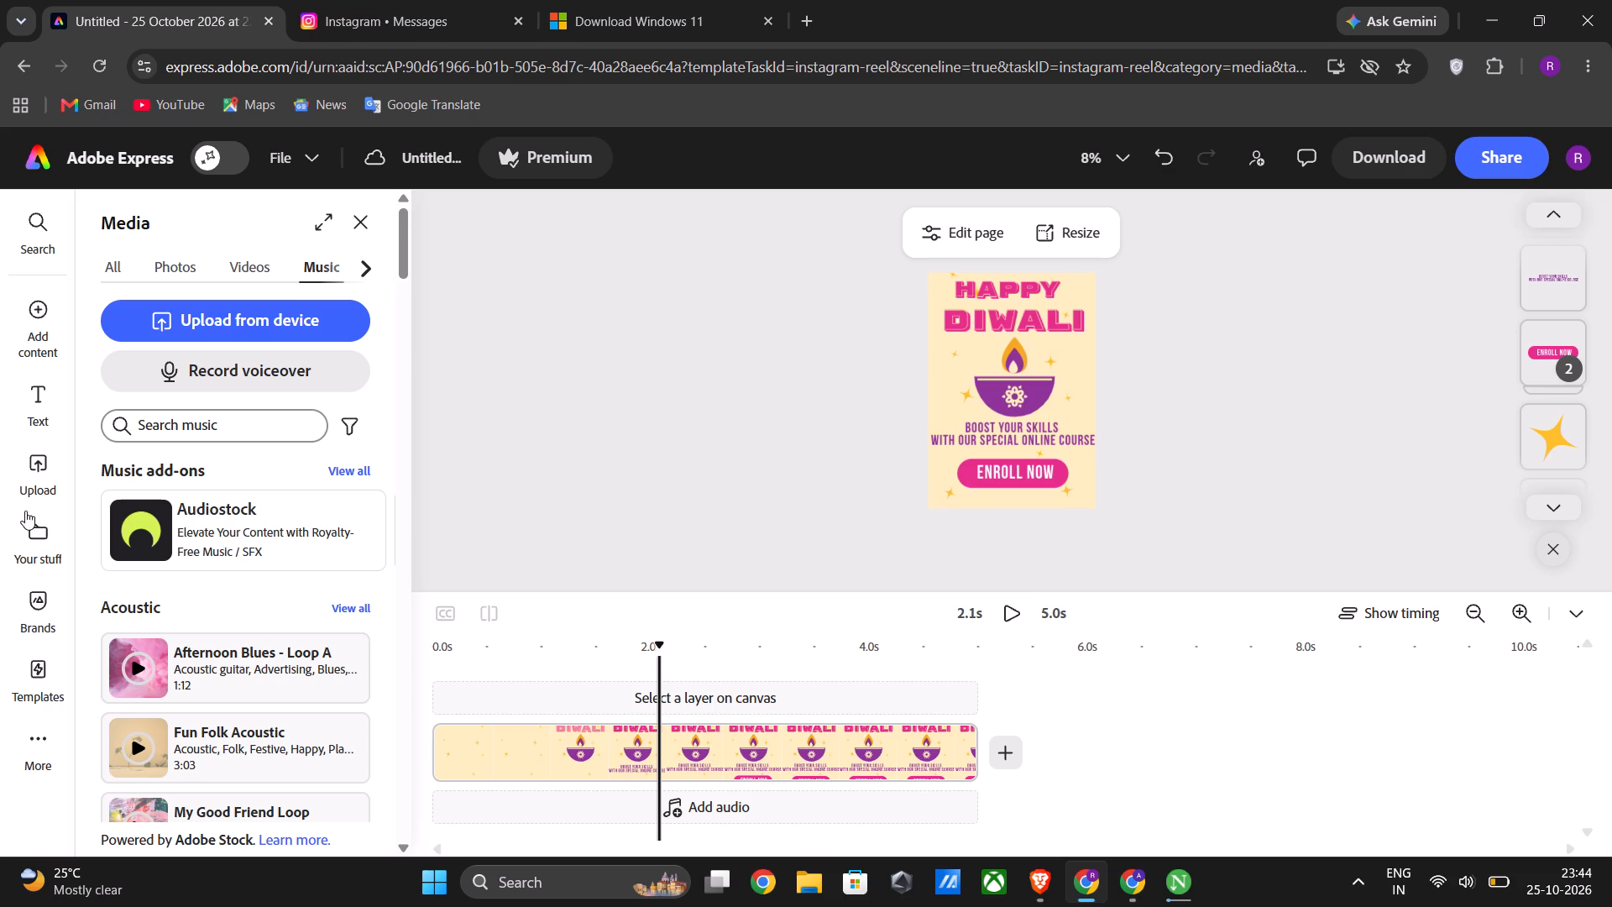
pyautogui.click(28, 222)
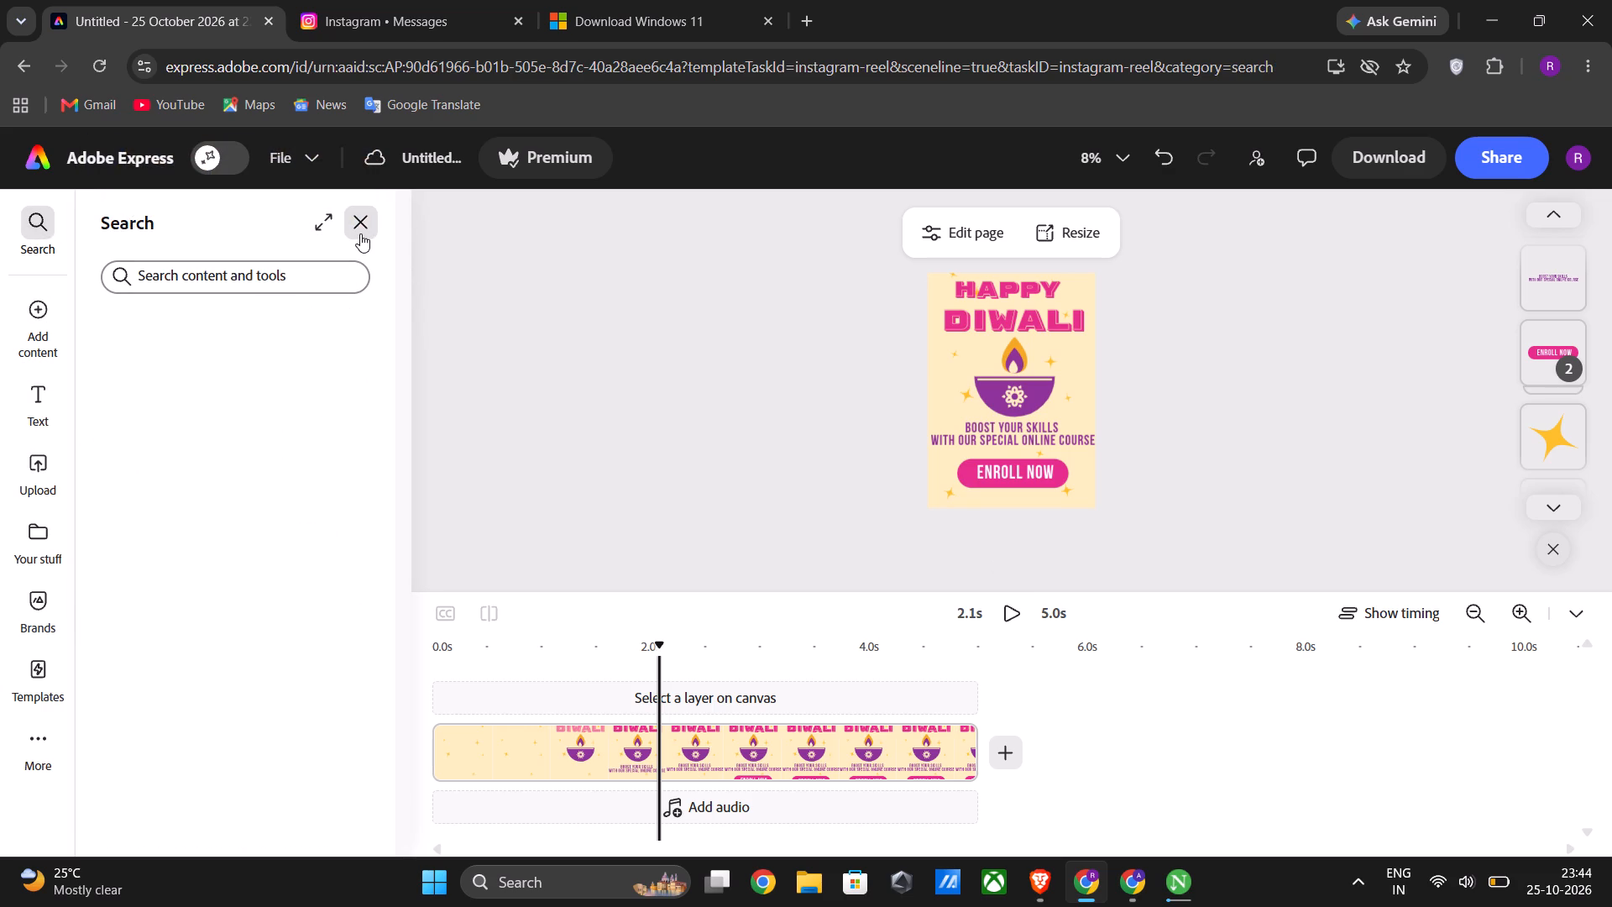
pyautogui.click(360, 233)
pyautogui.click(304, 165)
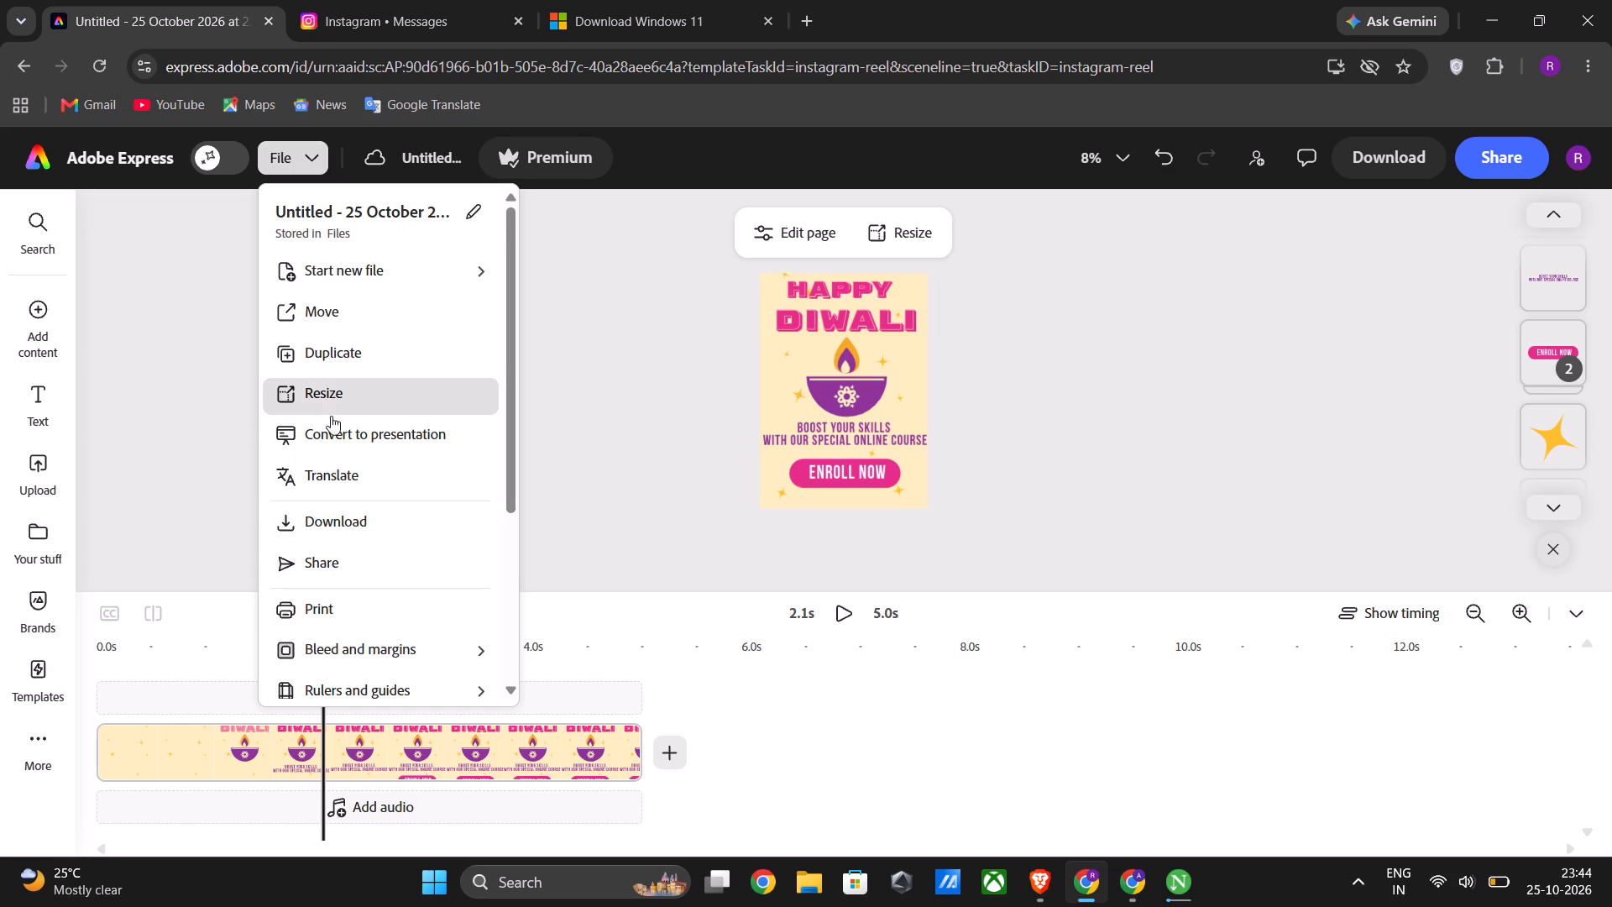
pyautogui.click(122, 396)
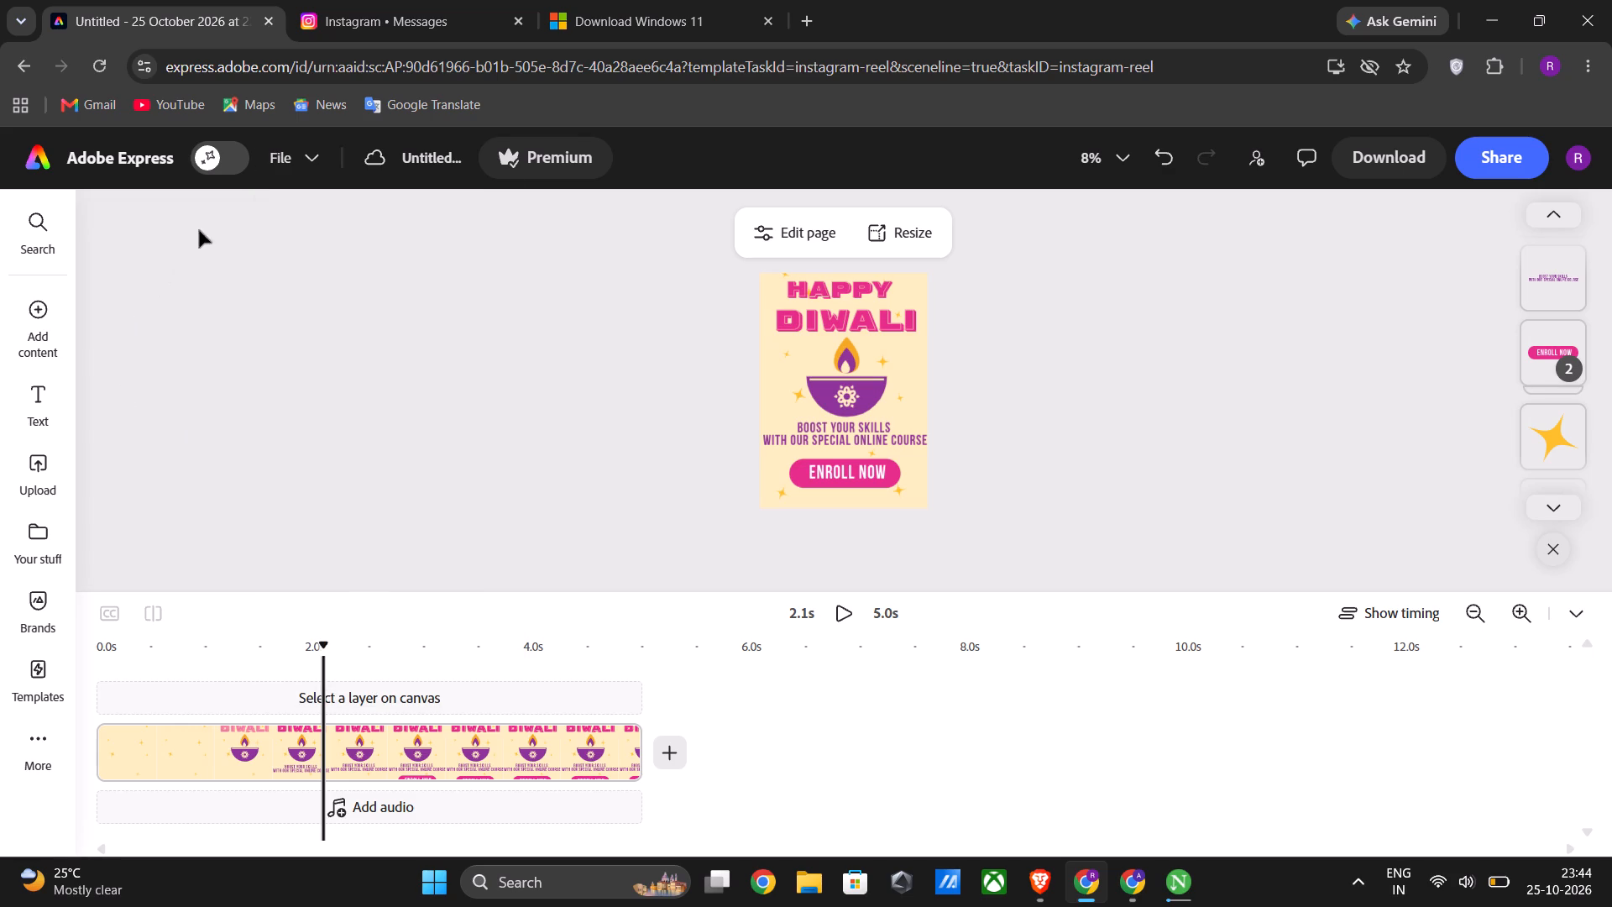
# Switch on the AI Assistant mode for the Diwali reel project.
pyautogui.click(219, 155)
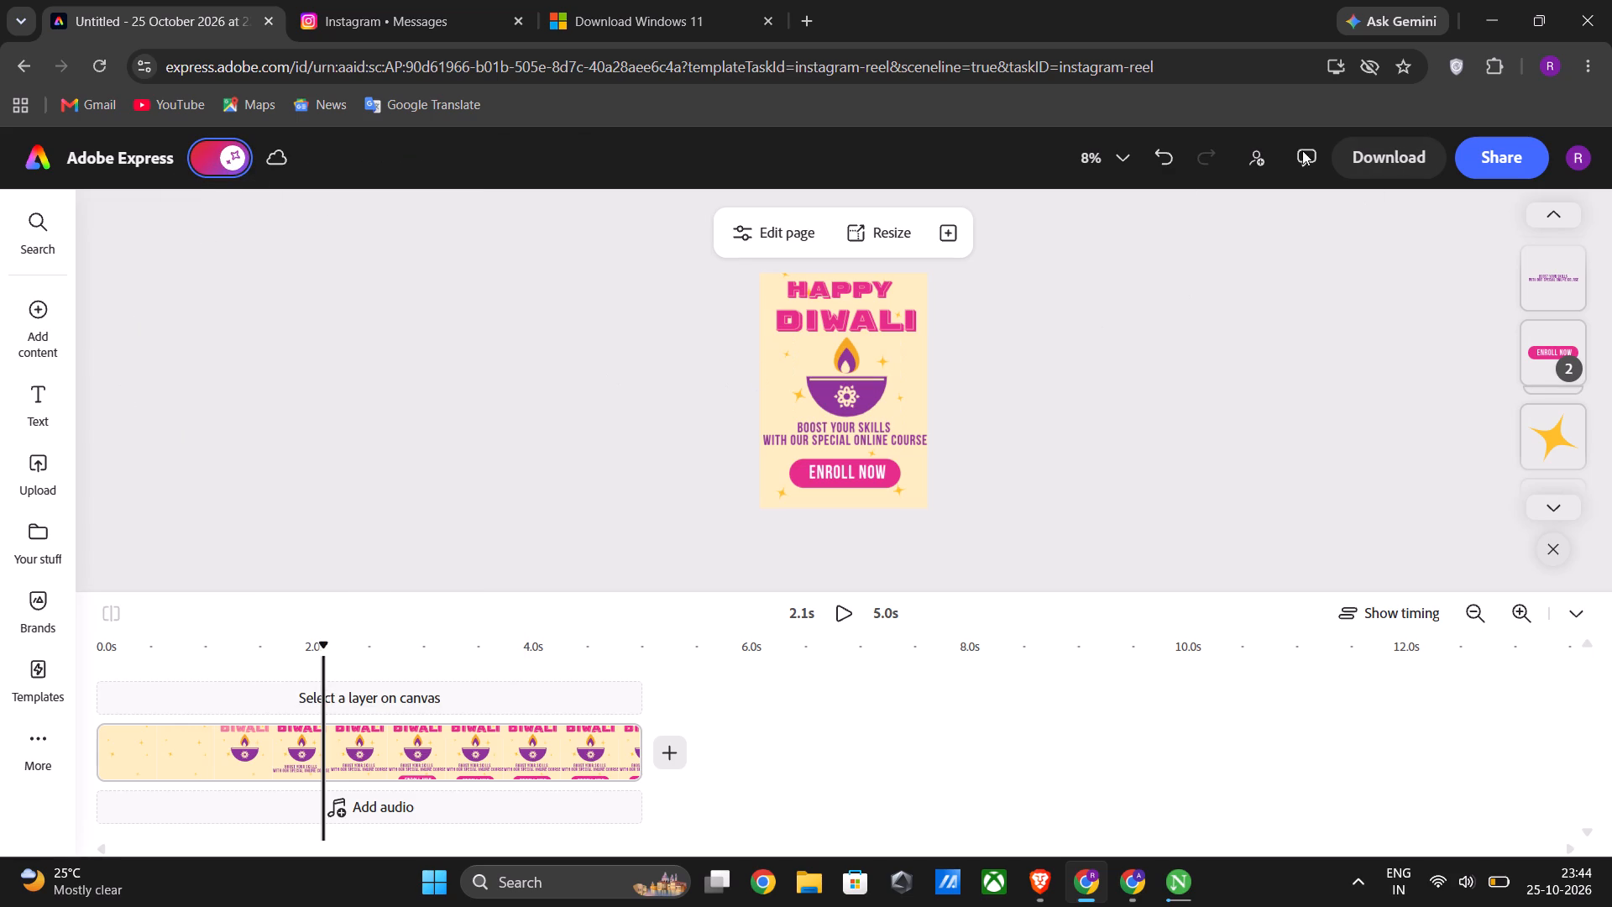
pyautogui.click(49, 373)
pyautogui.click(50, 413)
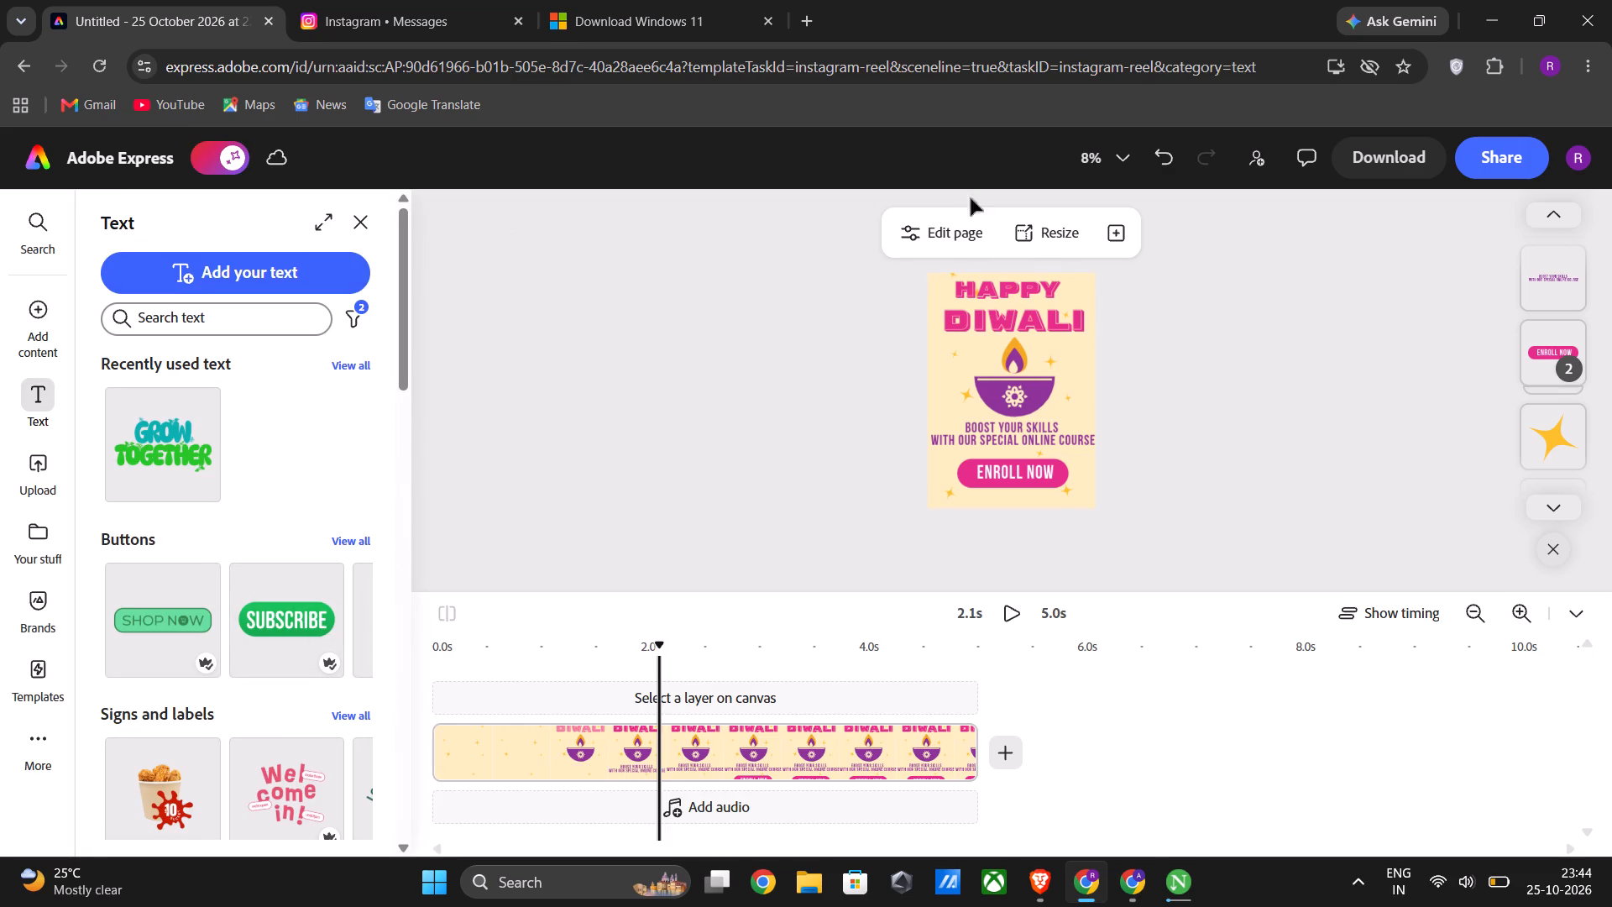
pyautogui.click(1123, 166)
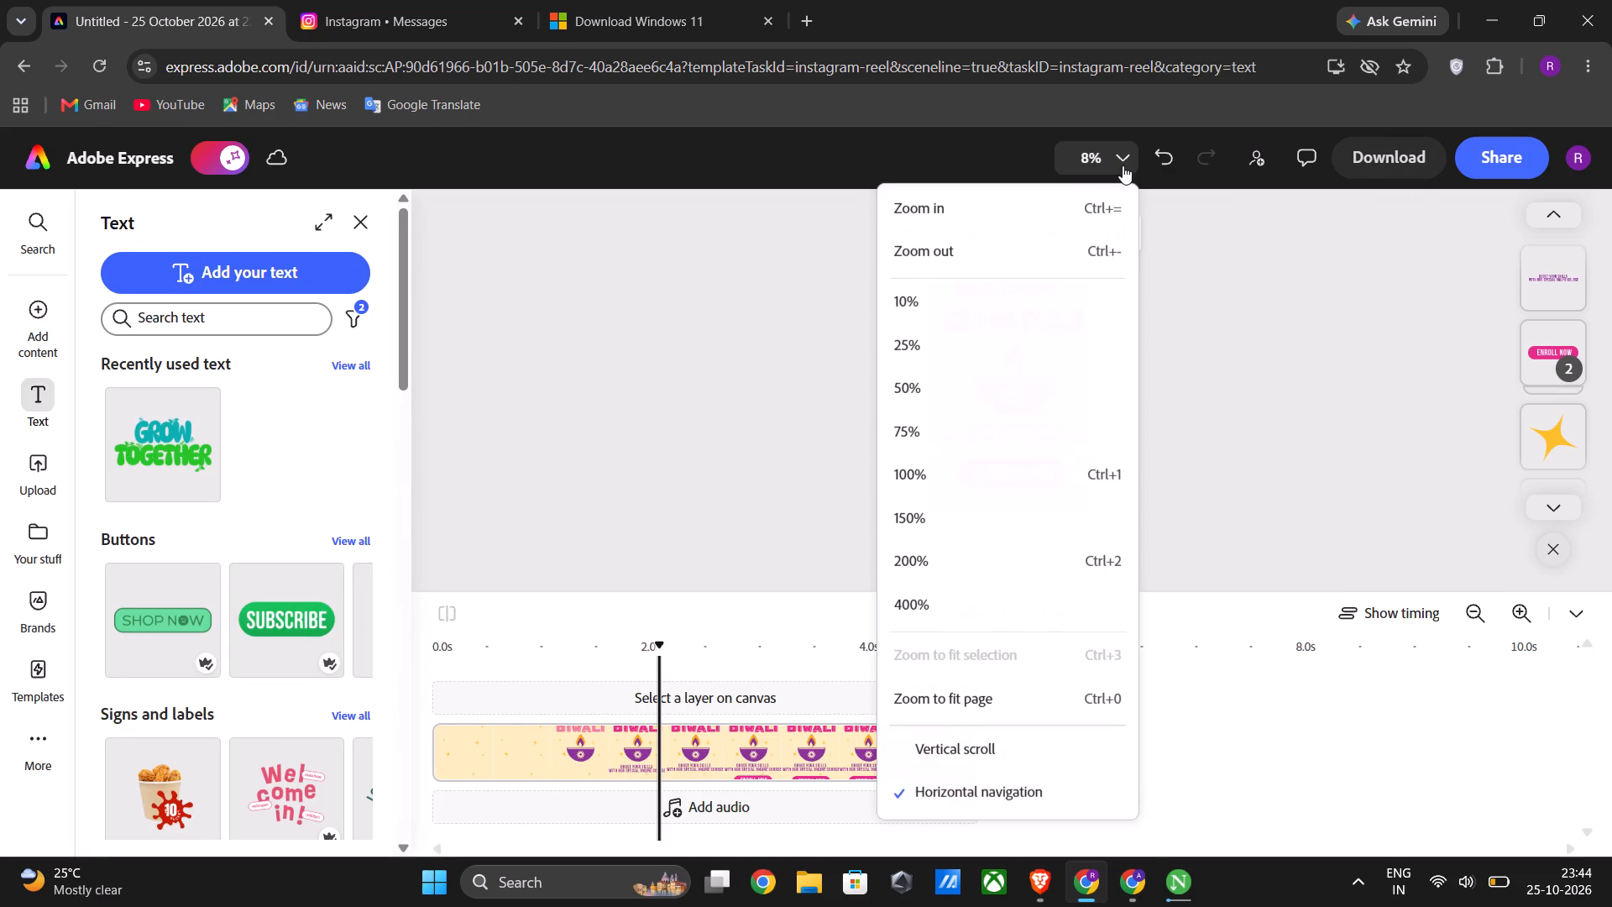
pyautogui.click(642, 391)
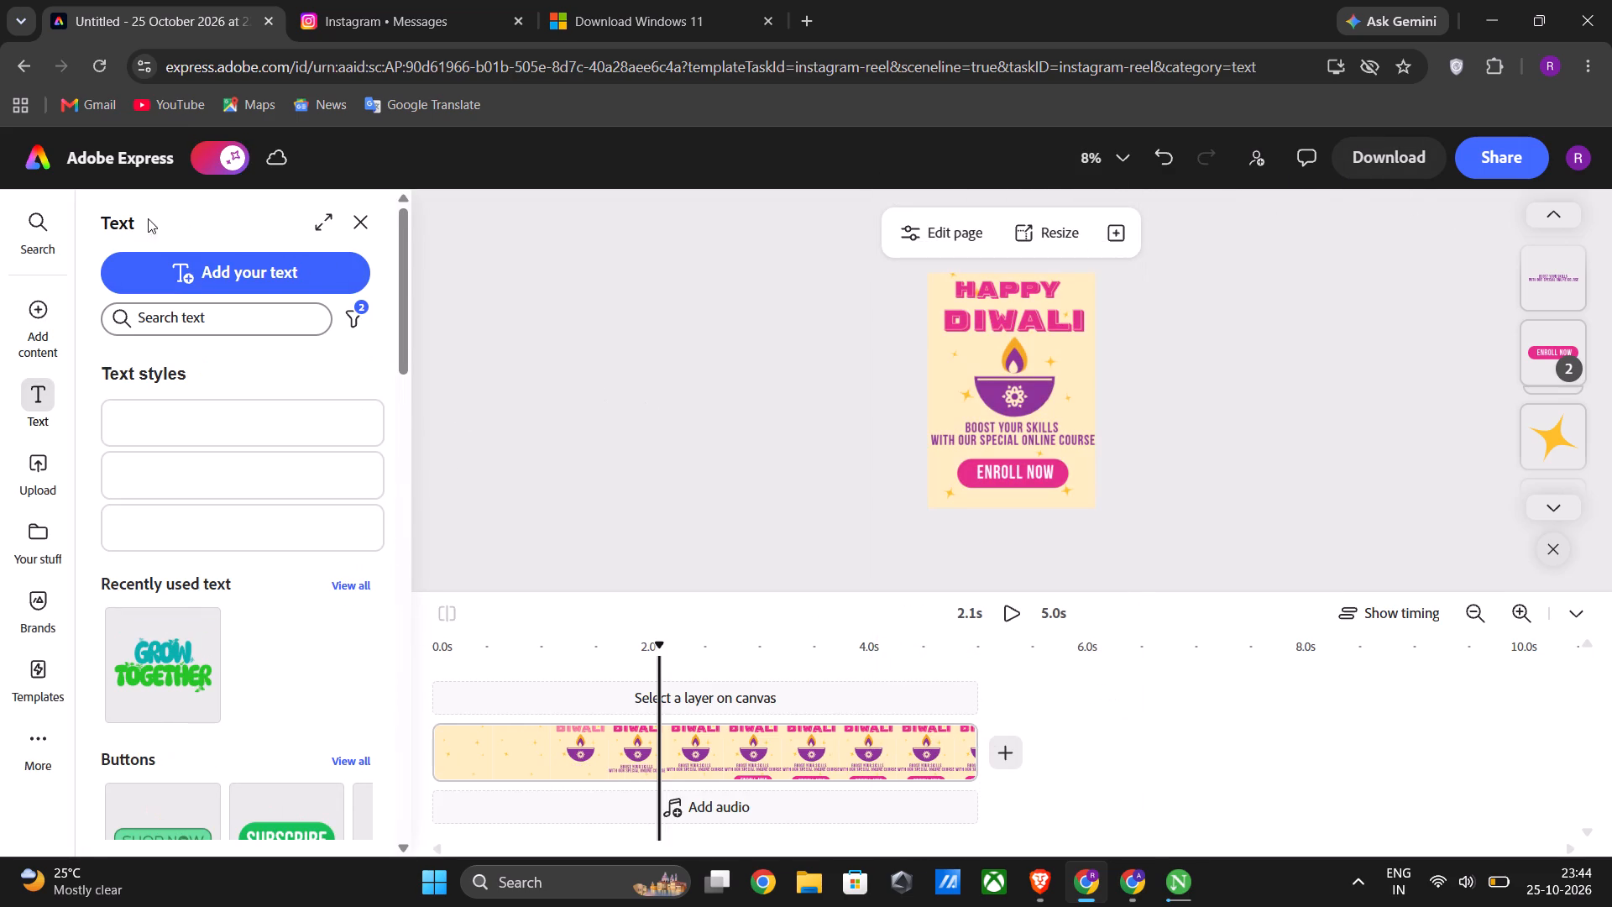
# Leave the reel editor for the Adobe Express home page and show the strip of other Adobe apps.
pyautogui.click(37, 165)
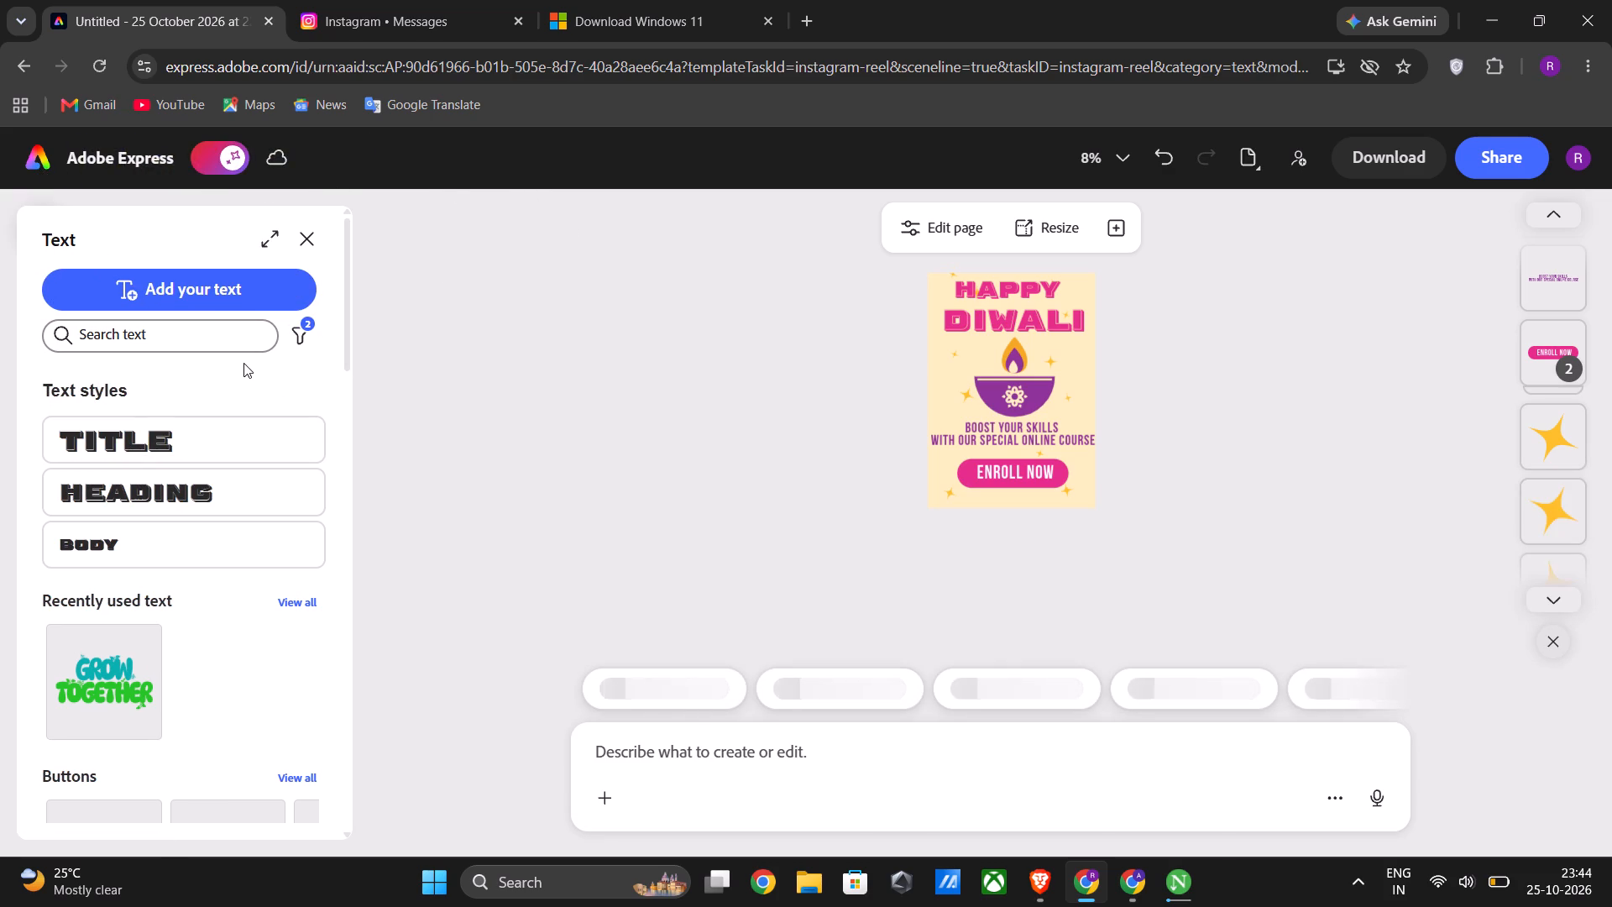
pyautogui.click(34, 158)
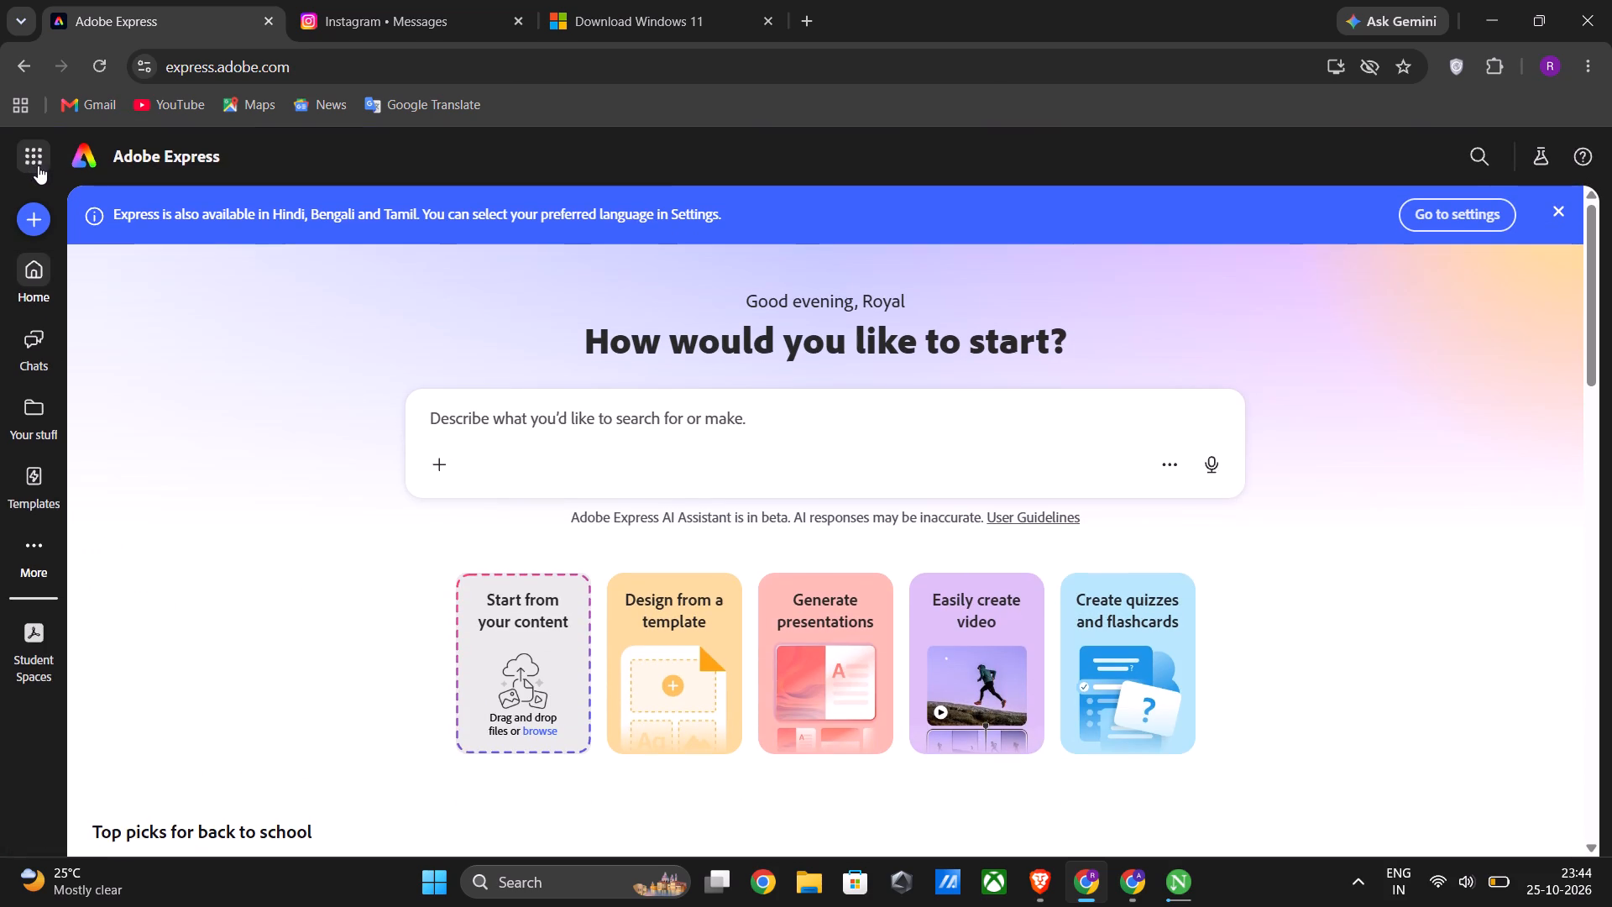
pyautogui.click(38, 167)
pyautogui.click(38, 167)
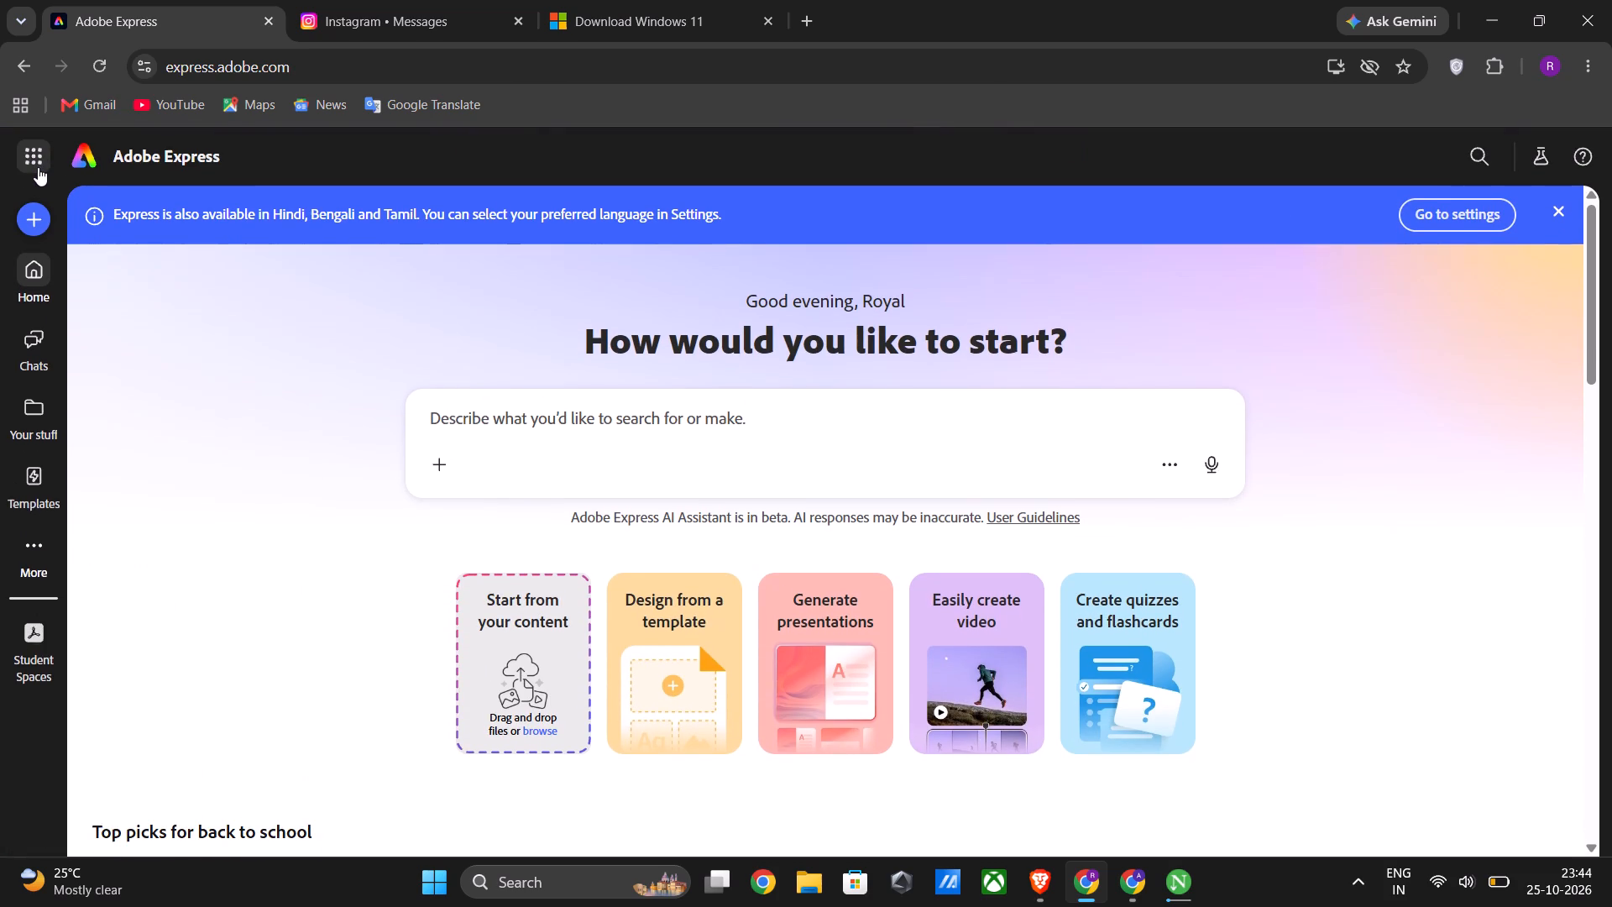
pyautogui.click(38, 167)
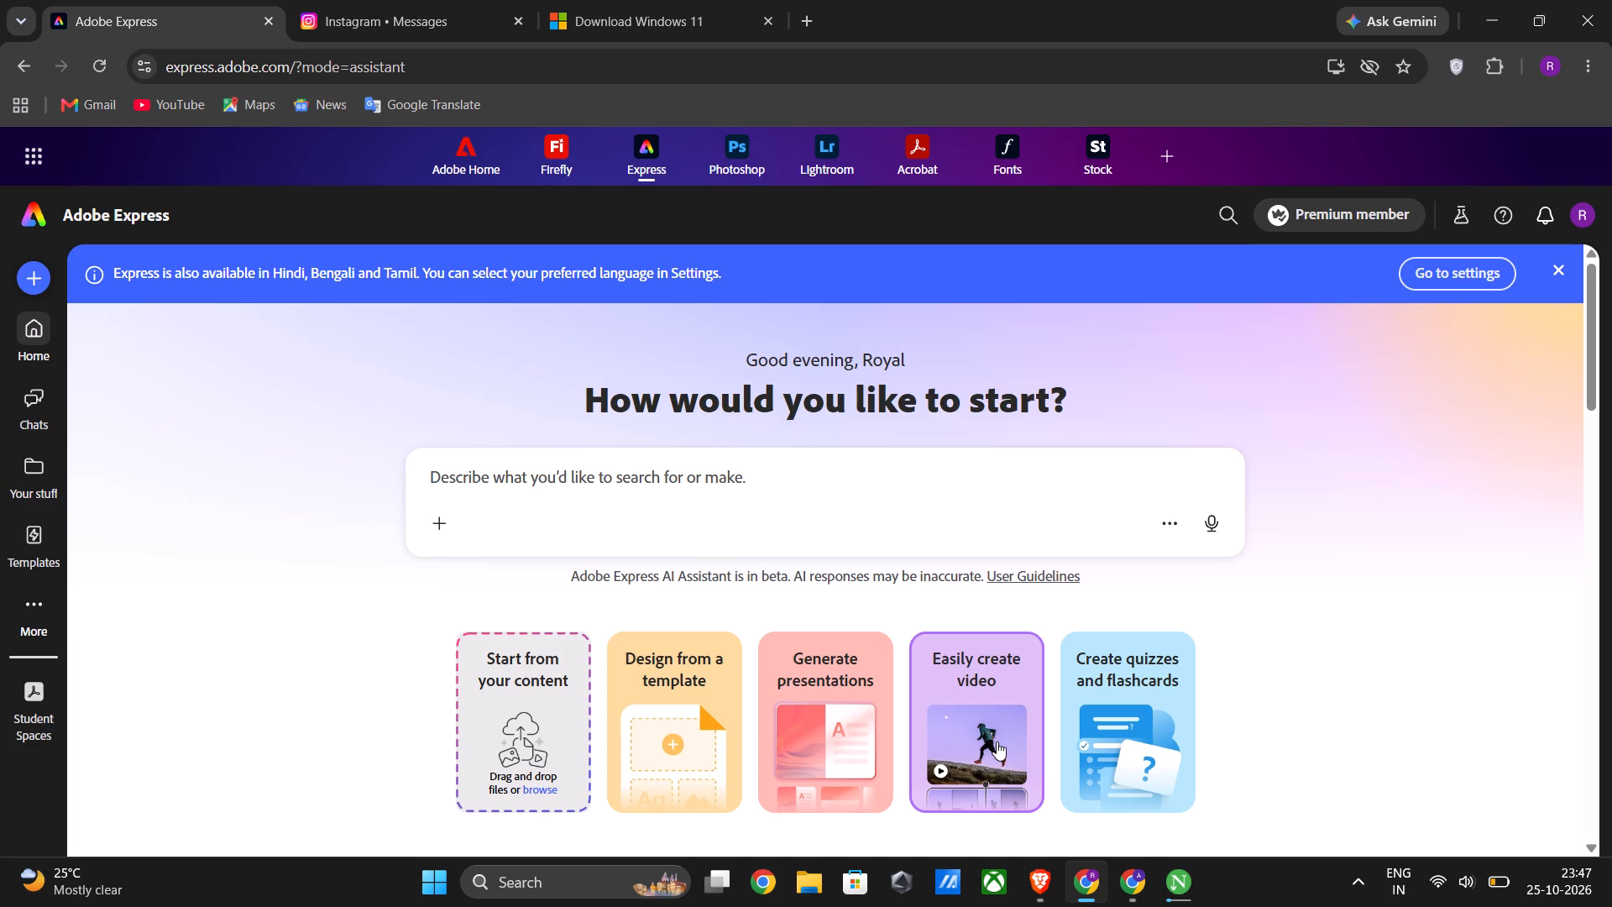
# Open the quizzes and flashcards creator in Acrobat Student Spaces and dismiss its introduction.
pyautogui.click(1138, 726)
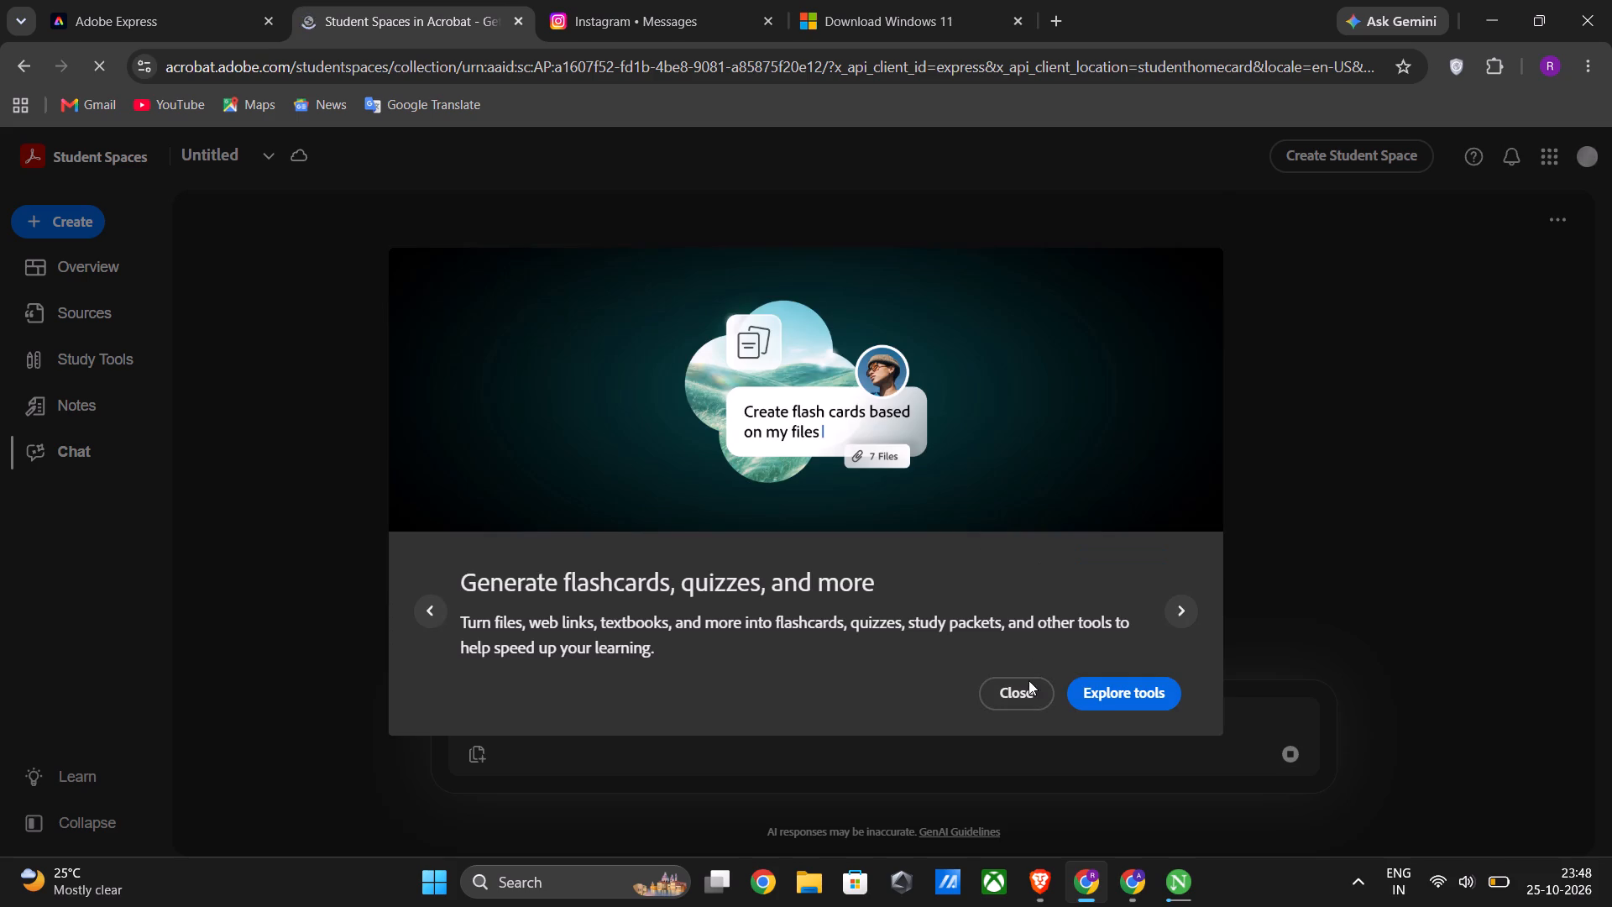
pyautogui.click(1023, 690)
pyautogui.click(638, 726)
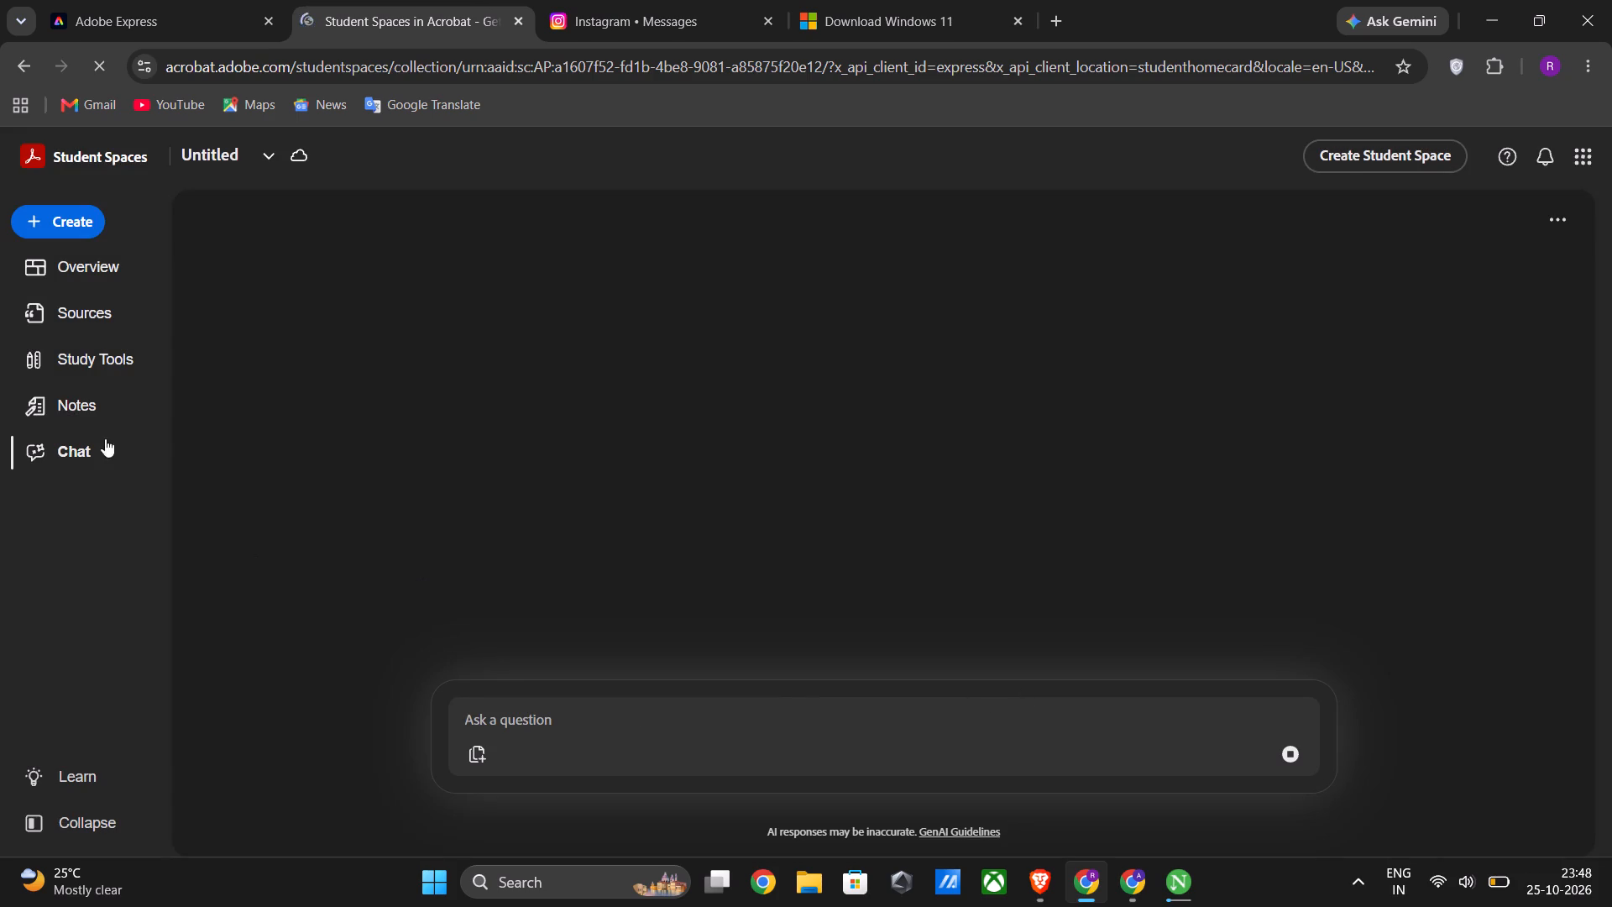
# Show the choices for creating a first study tool in the untitled Student Space.
pyautogui.click(85, 354)
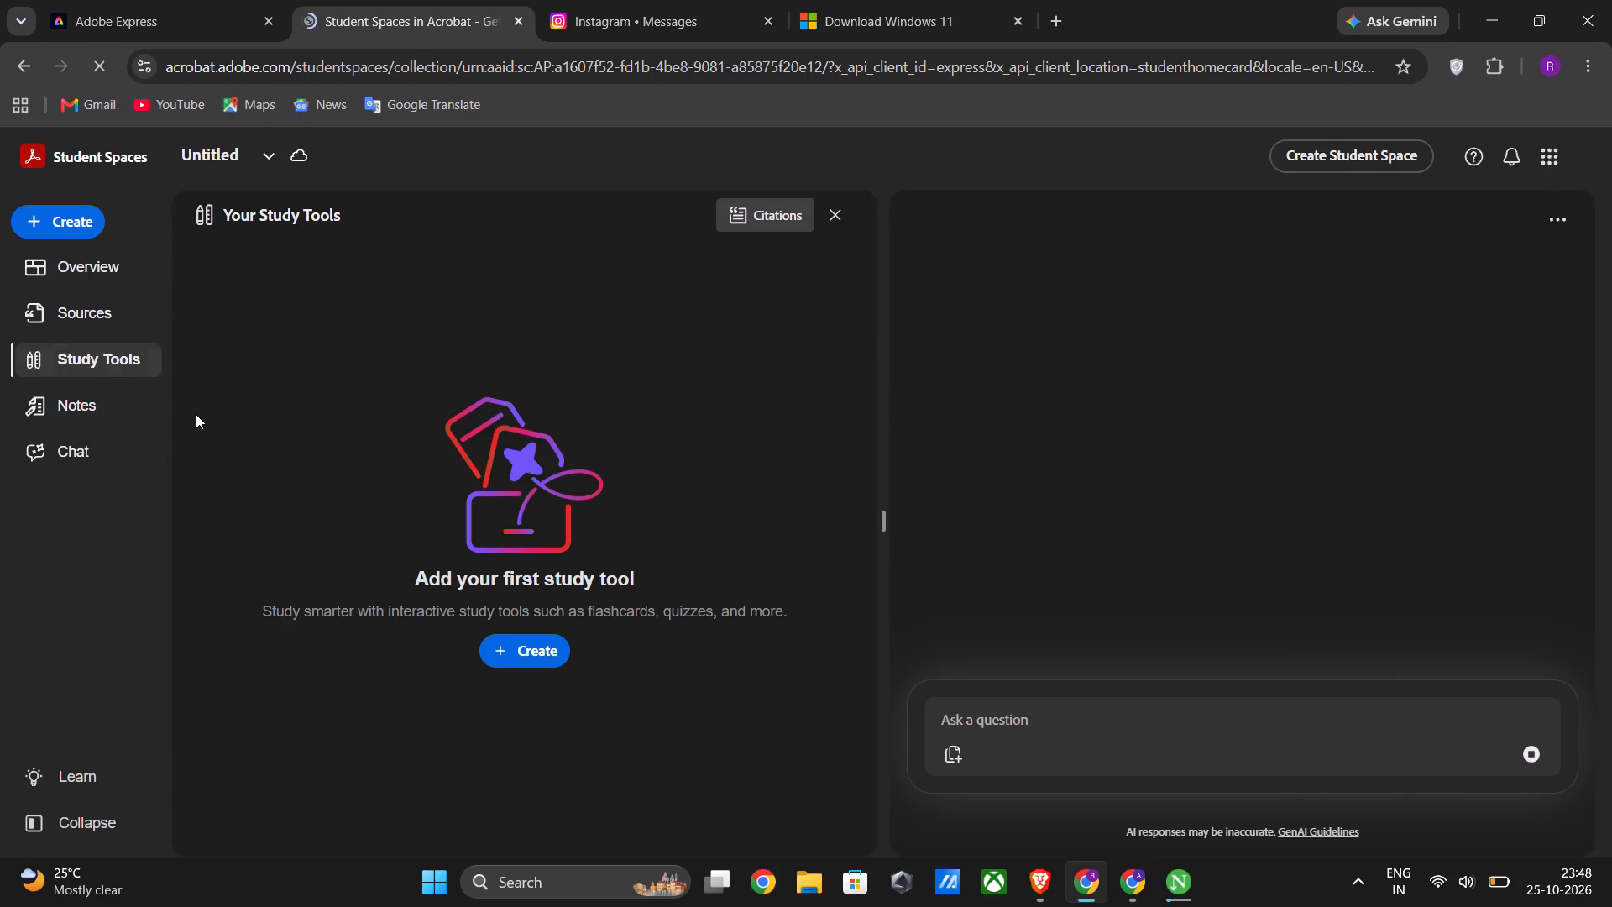
pyautogui.click(513, 649)
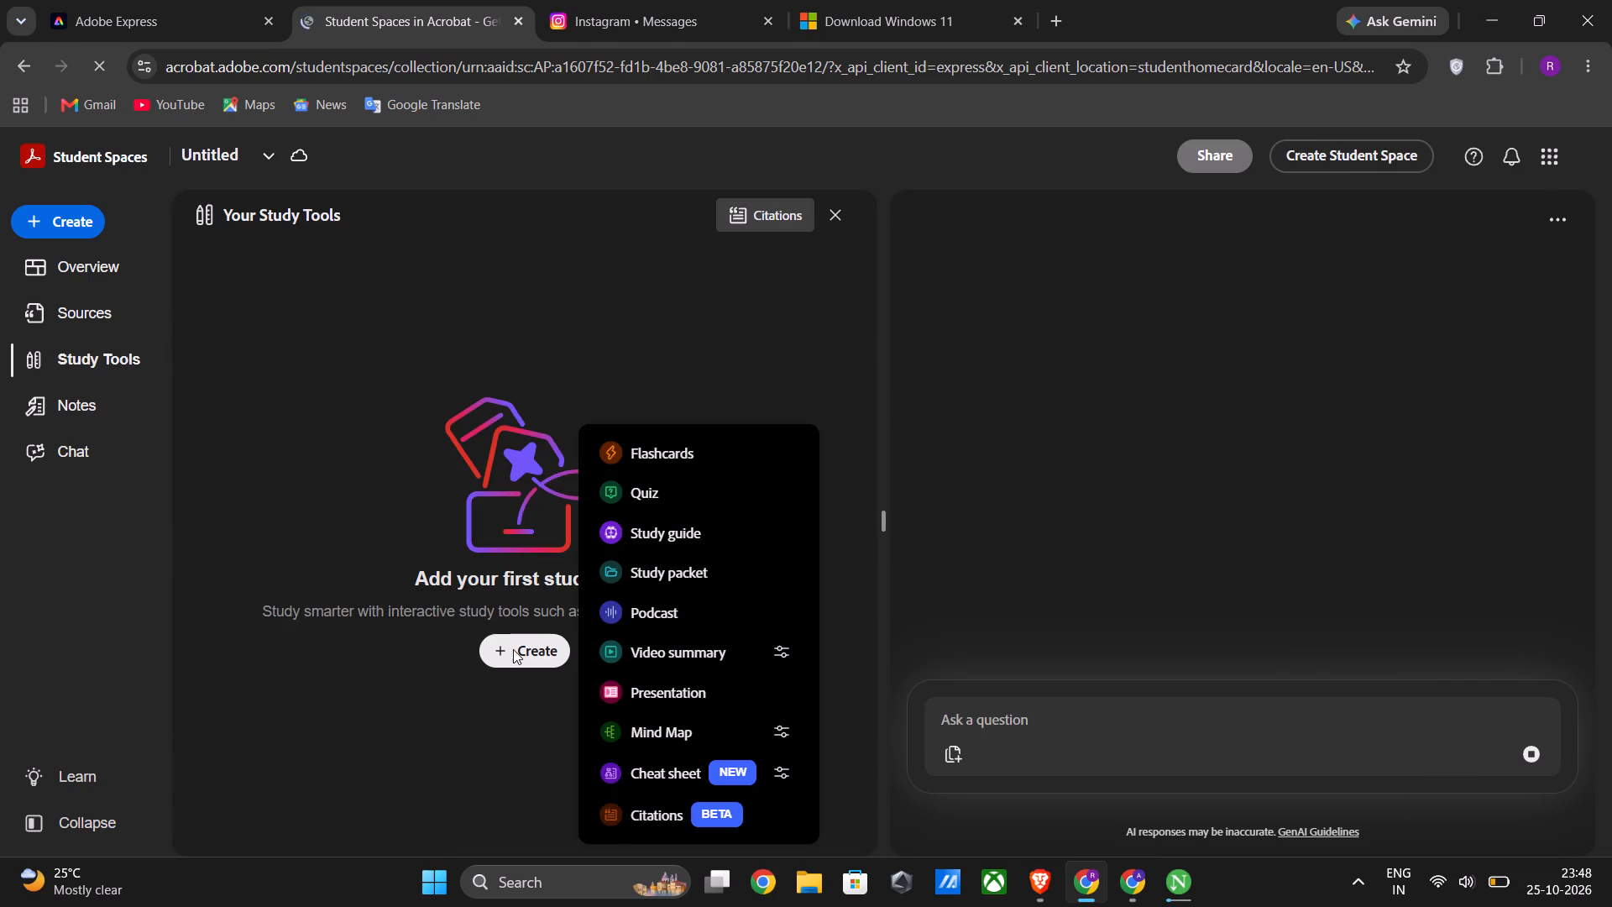